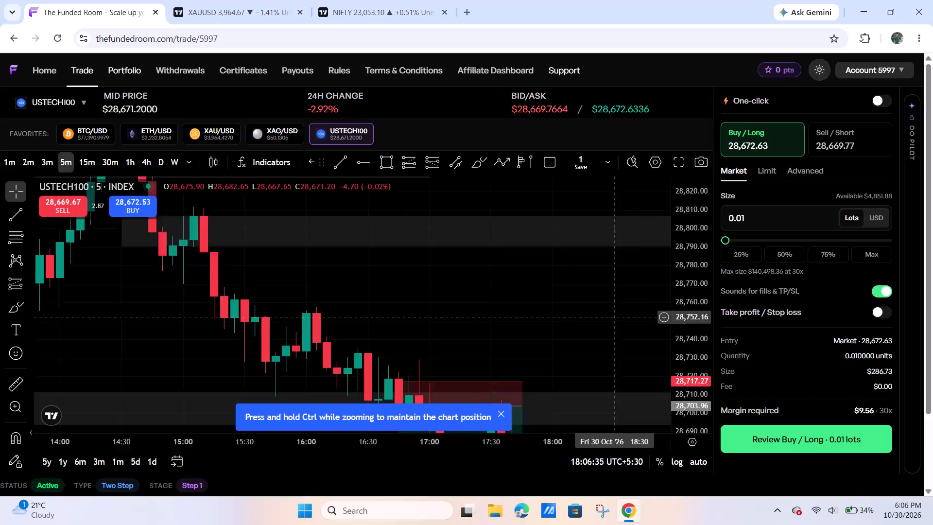
Adjust the short position on the USTECH100 5-minute chart so it starts at 17:00 with its entry at 28,704.60.
left_click(505, 414)
left_click_drag(592, 384, 524, 343)
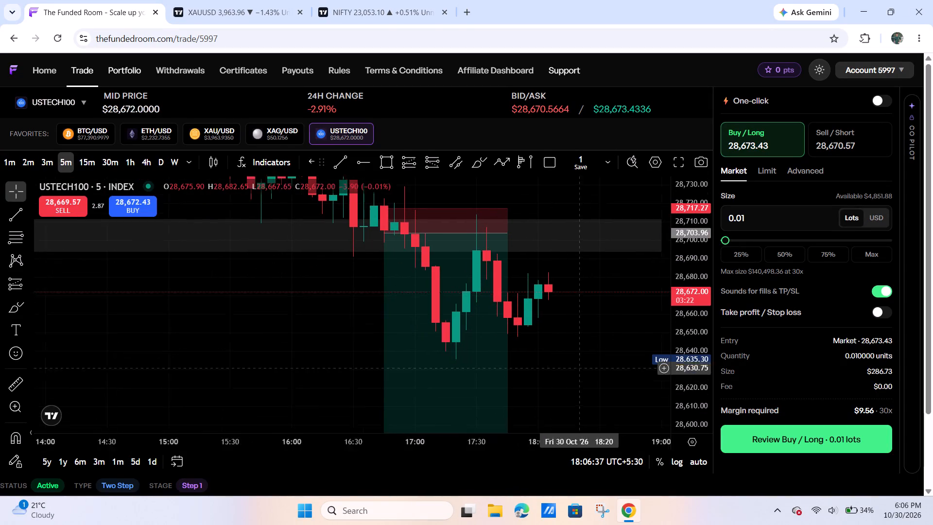
left_click_drag(524, 343, 521, 342)
left_click_drag(449, 206, 546, 203)
left_click(609, 249)
scroll(607, 258, "down", 4)
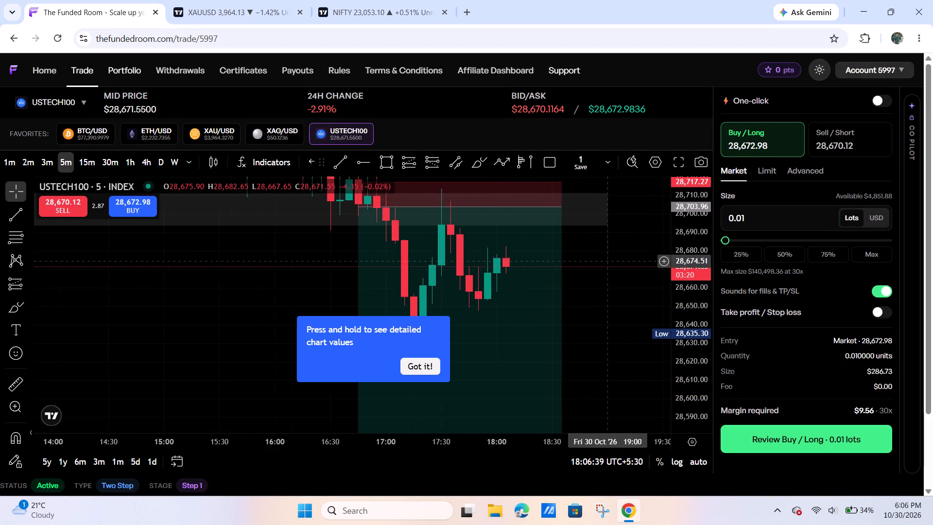
left_click_drag(676, 241, 662, 301)
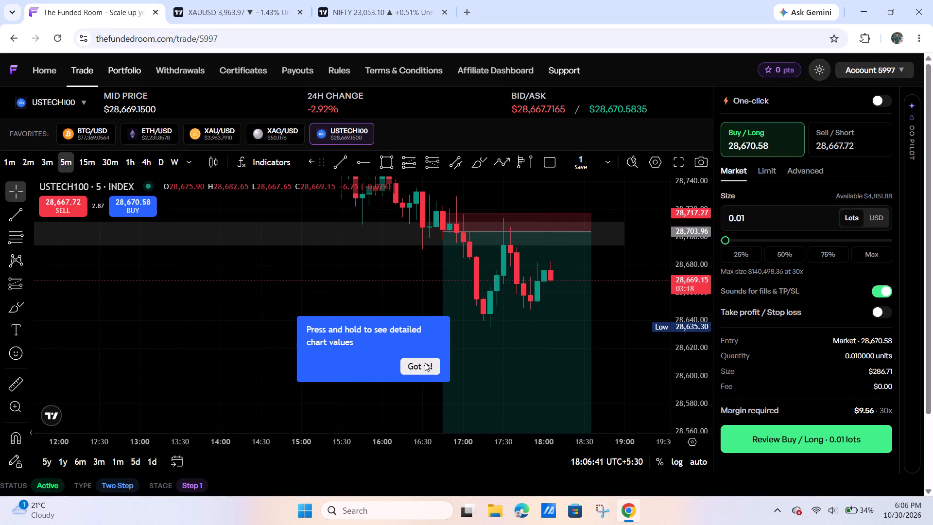
left_click(425, 363)
left_click_drag(370, 299, 324, 302)
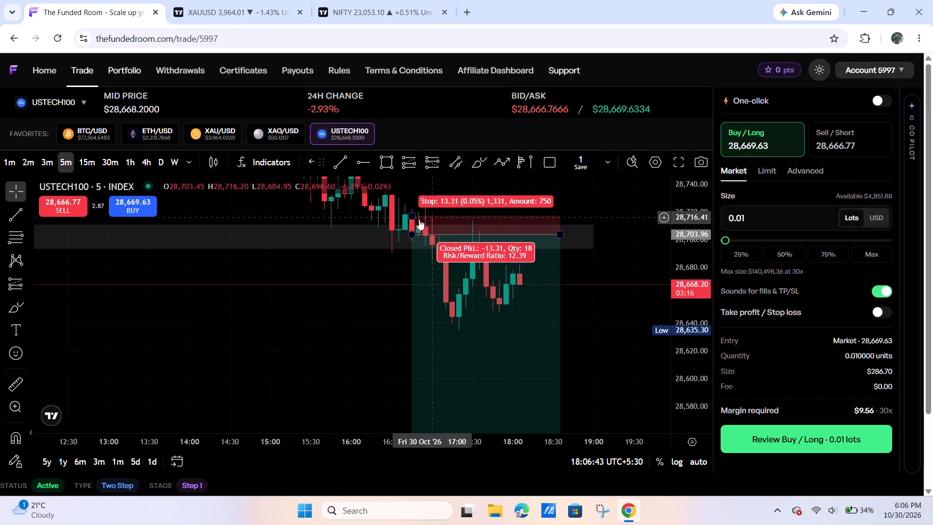
left_click_drag(408, 232, 415, 232)
left_click_drag(416, 234, 428, 233)
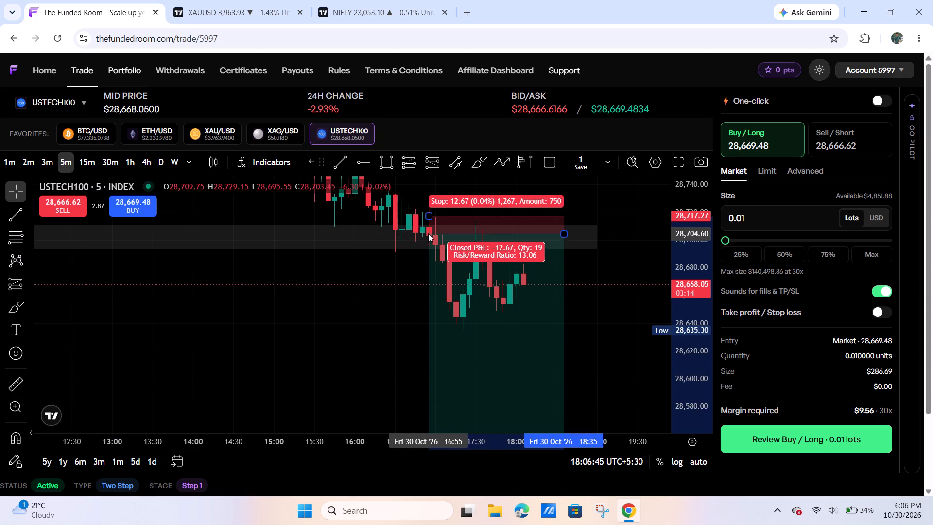
left_click_drag(428, 233, 434, 233)
left_click(434, 233)
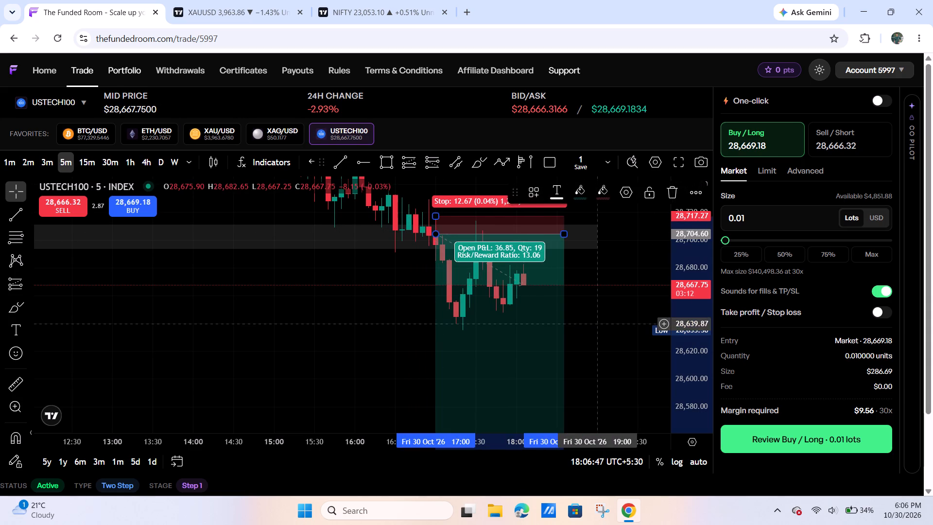
left_click(594, 323)
Examine the full short position, down to its target, against recent USTECH100 price action.
left_click_drag(602, 321, 680, 271)
left_click_drag(703, 242, 699, 269)
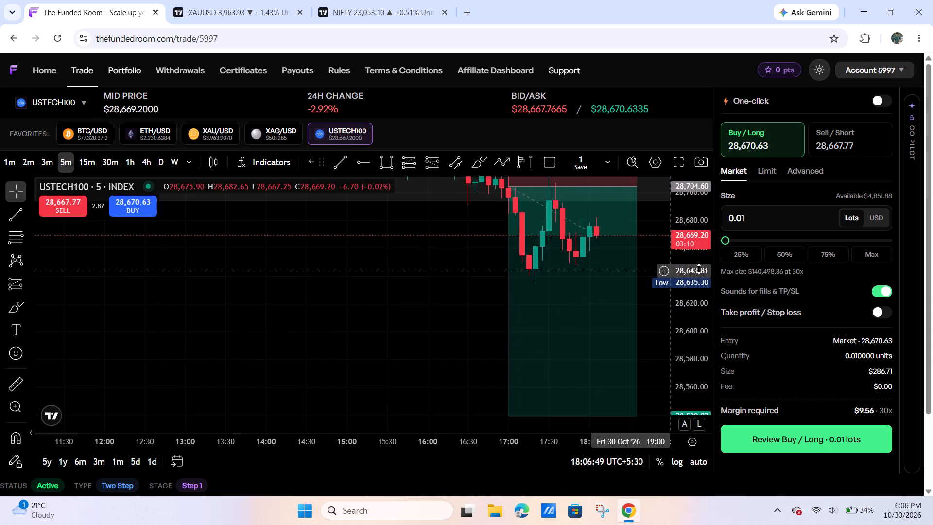
left_click_drag(699, 269, 684, 327)
left_click_drag(457, 330, 303, 330)
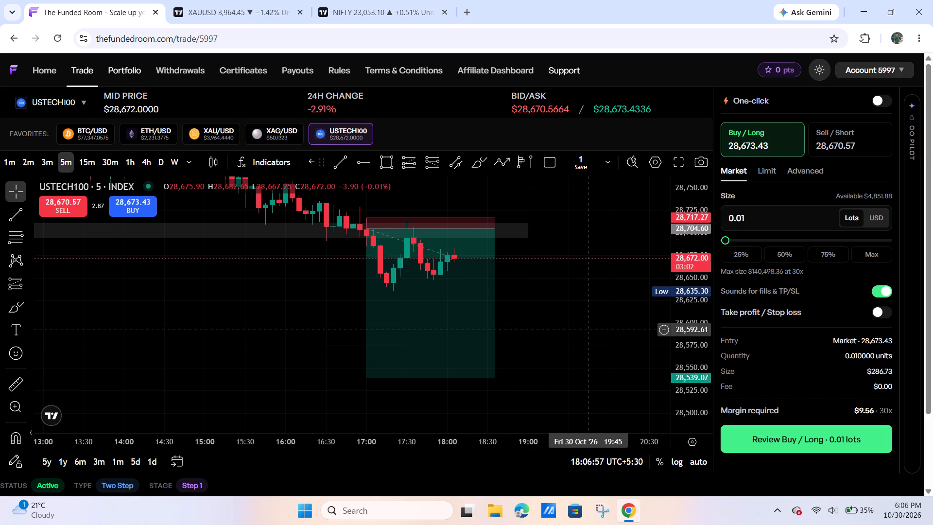
left_click_drag(579, 342, 605, 341)
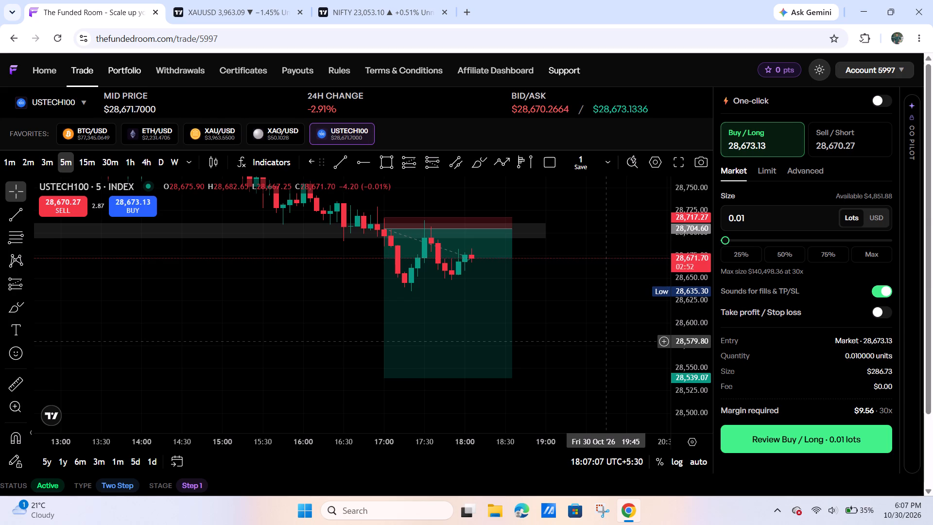
scroll(590, 341, "down", 1)
Switch to the NIFTY chart in TradingView, view DXY, and examine the US Tech 100 daily chart around its grey zones.
left_click(358, 0)
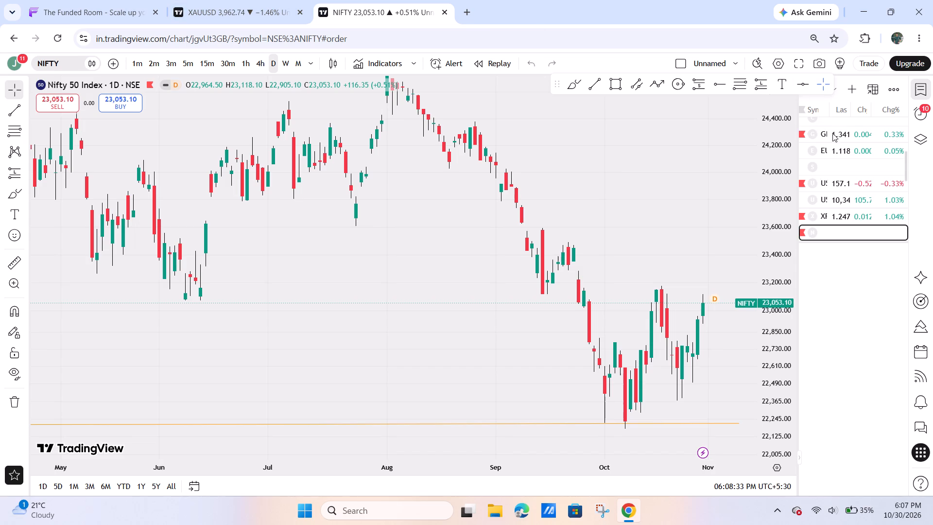
scroll(844, 167, "up", 9)
left_click(834, 154)
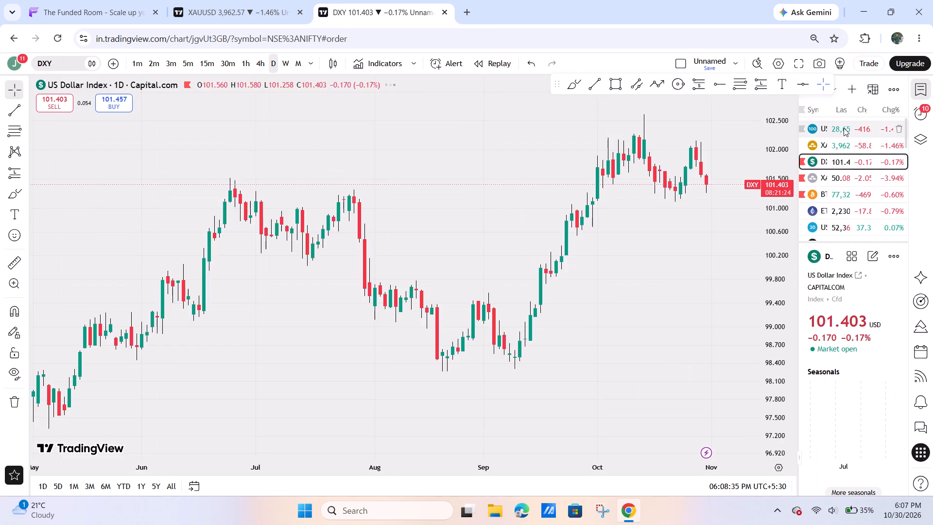
left_click(844, 128)
scroll(709, 293, "up", 9)
left_click_drag(771, 330, 730, 171)
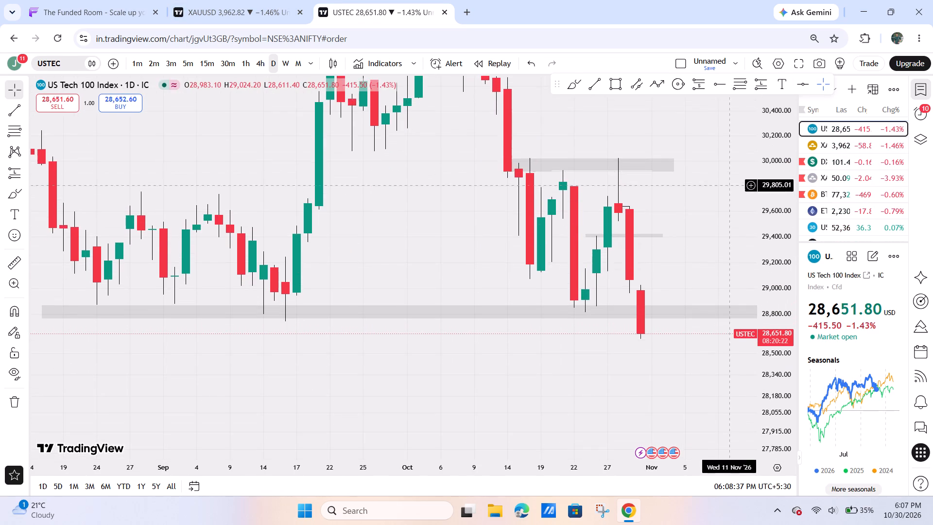
left_click_drag(717, 225, 663, 207)
scroll(693, 203, "down", 6)
left_click_drag(768, 177, 746, 326)
left_click_drag(685, 332, 577, 325)
scroll(584, 321, "down", 2)
left_click_drag(633, 331, 618, 292)
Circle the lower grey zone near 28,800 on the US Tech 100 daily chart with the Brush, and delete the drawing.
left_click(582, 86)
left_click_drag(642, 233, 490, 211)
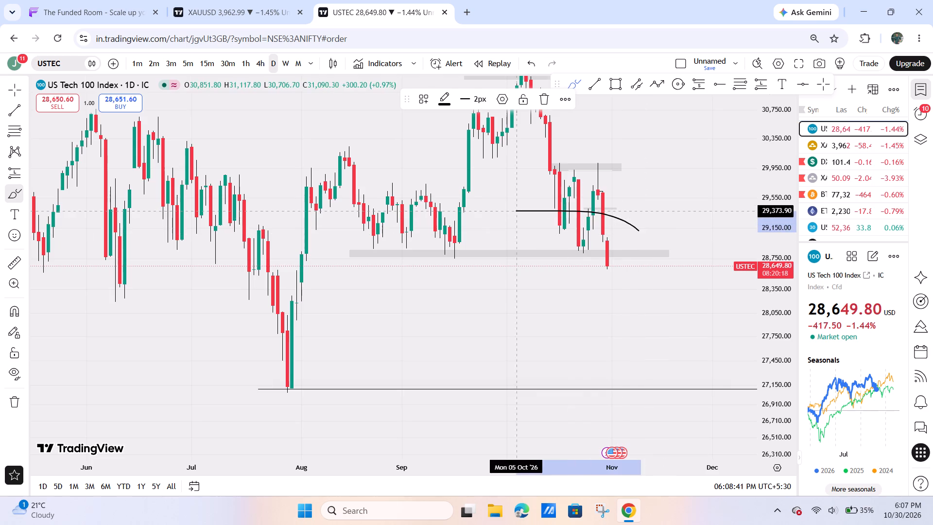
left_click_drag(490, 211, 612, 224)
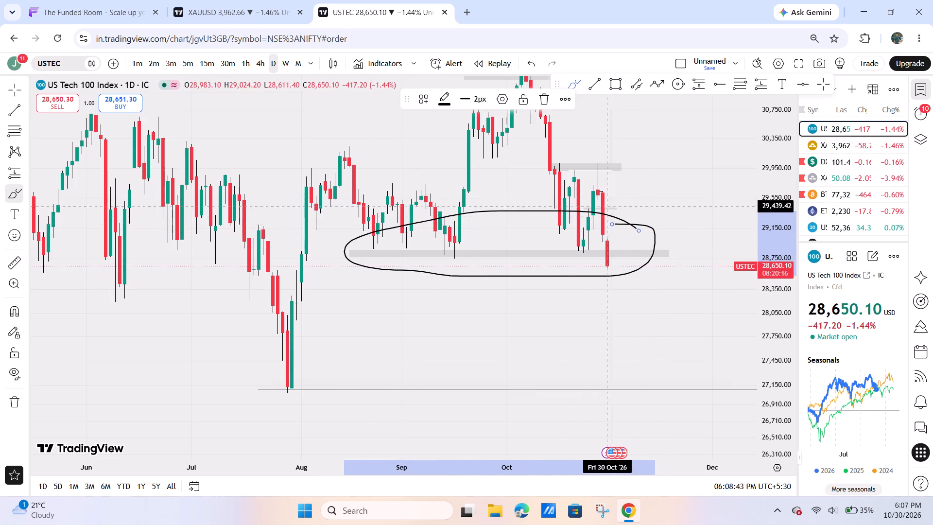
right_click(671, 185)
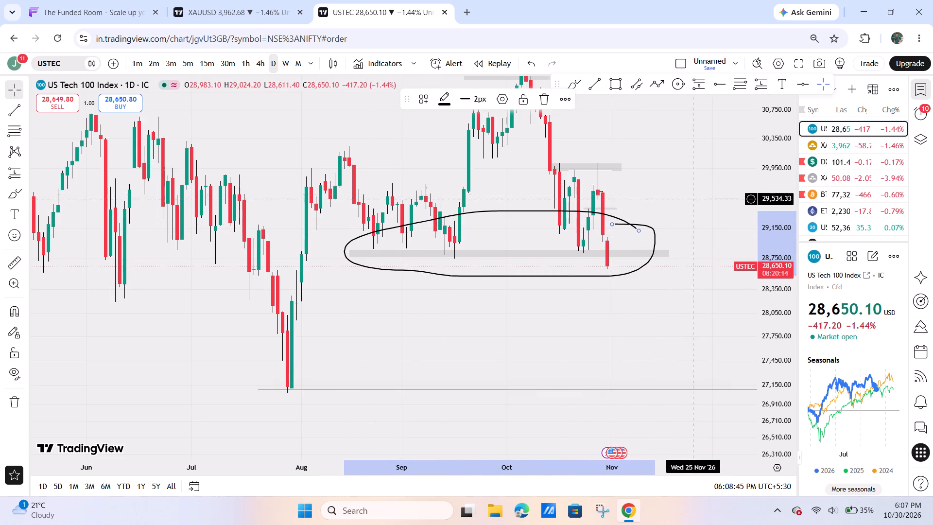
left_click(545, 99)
Open the XAUUSD daily chart, switch to the other XAUUSD browser tab, and examine price around the lower grey zone.
left_click(852, 141)
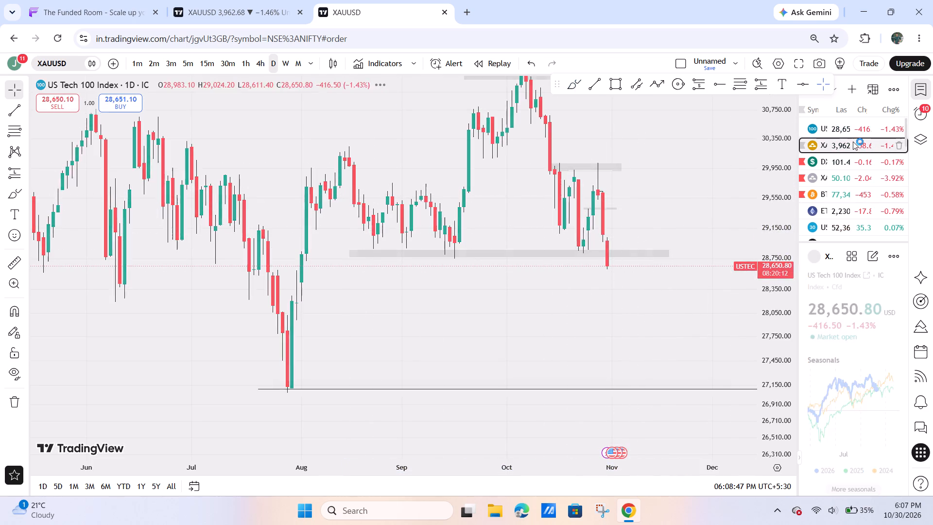
left_click_drag(641, 307, 700, 98)
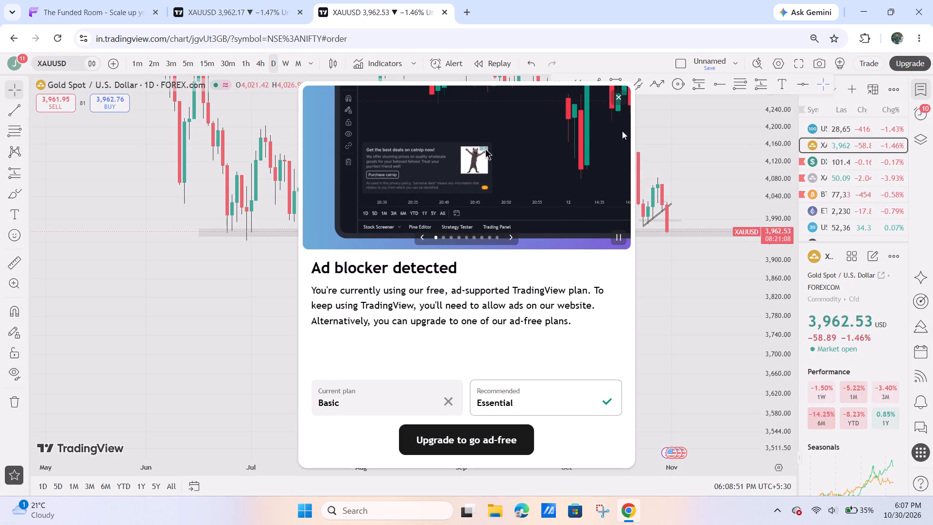
left_click(623, 101)
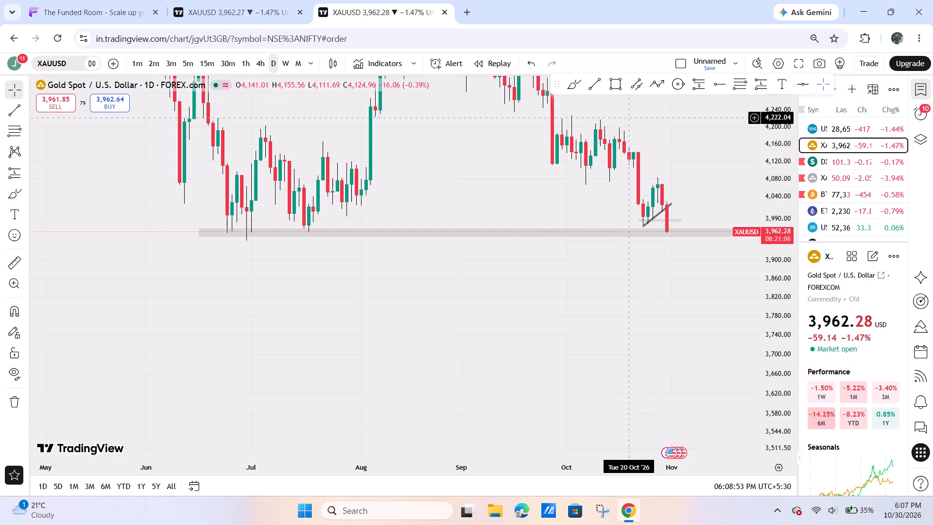
left_click(196, 0)
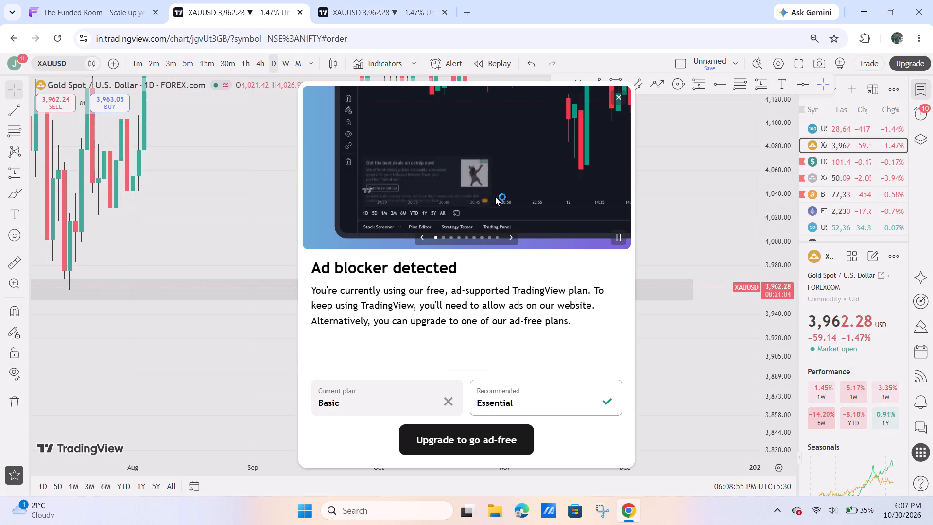
left_click(618, 97)
left_click_drag(641, 159, 707, 159)
left_click_drag(805, 140, 767, 215)
left_click_drag(782, 157, 746, 276)
scroll(581, 312, "down", 3)
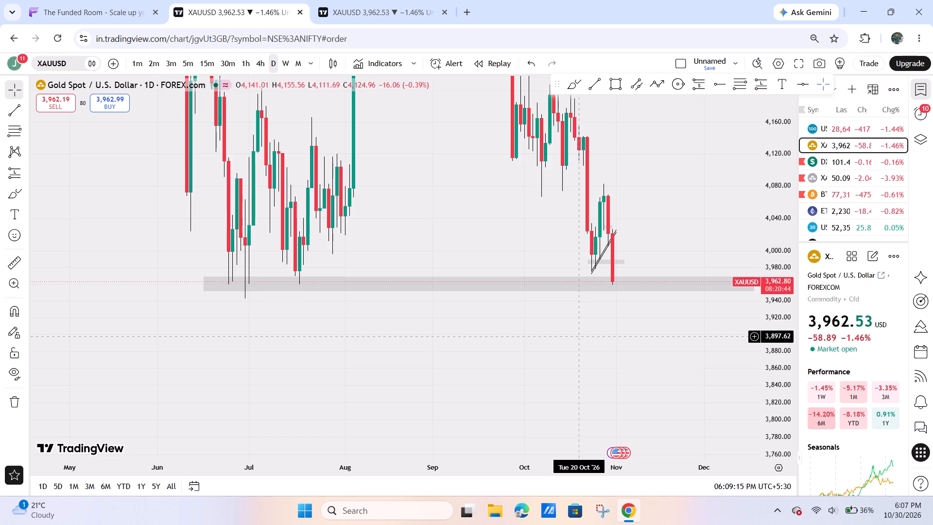
Examine XAUUSD on the 1-hour timeframe around the trendlines and grey zones.
left_click(244, 56)
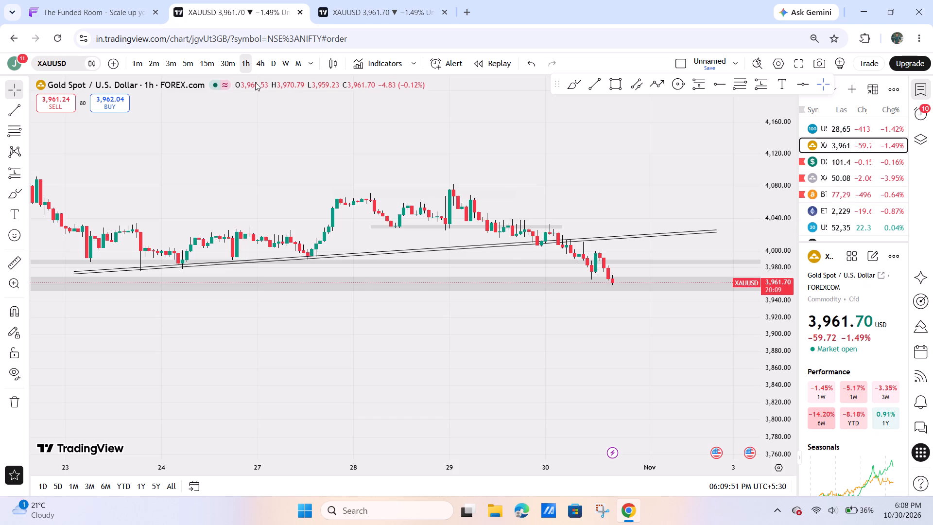
scroll(319, 171, "down", 5)
left_click_drag(771, 316, 741, 31)
scroll(536, 299, "up", 7)
scroll(466, 300, "up", 2)
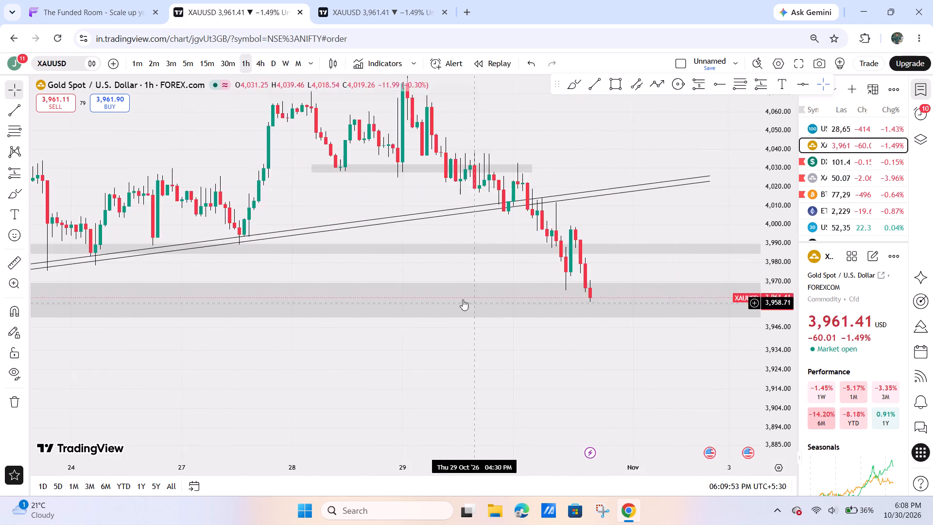
scroll(463, 299, "up", 2)
Examine recent XAUUSD price action inside the lower grey zone on the 15-minute timeframe.
left_click(216, 63)
left_click_drag(773, 365, 738, 141)
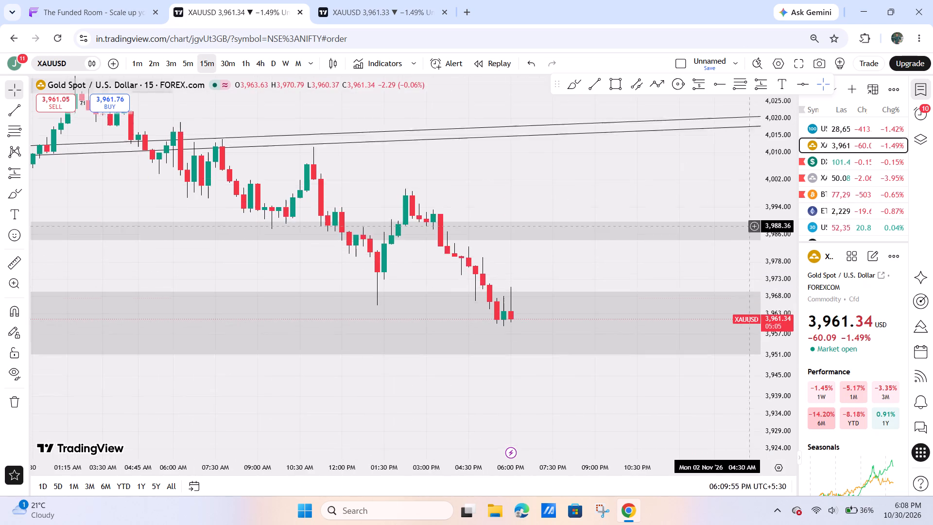
left_click_drag(738, 141, 734, 123)
left_click_drag(578, 153, 445, 153)
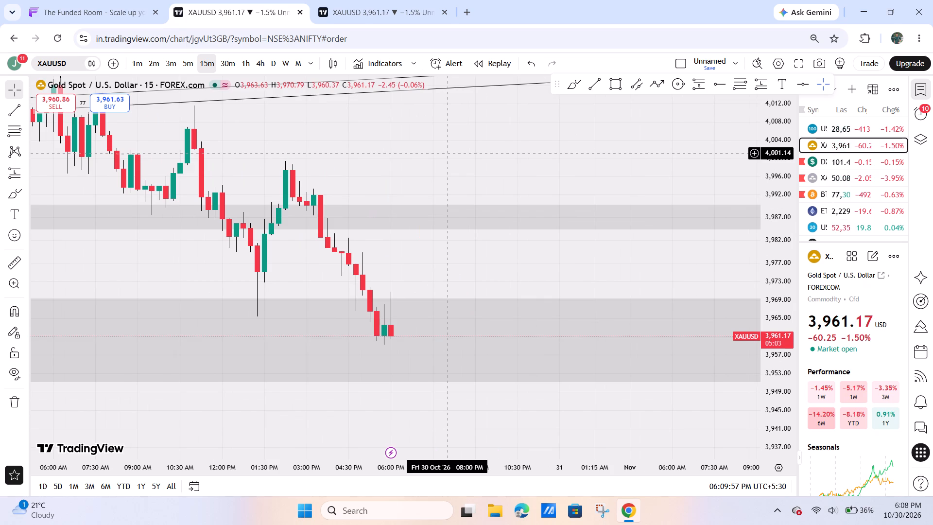
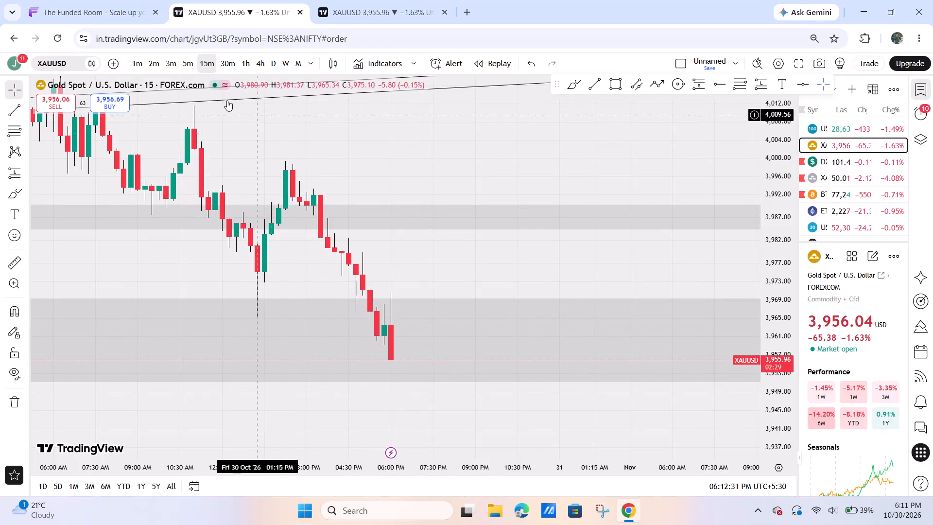
Examine XAUUSD price action around the two grey zones on the 1-hour timeframe and again on the 15-minute timeframe.
left_click(245, 64)
scroll(497, 251, "down", 1)
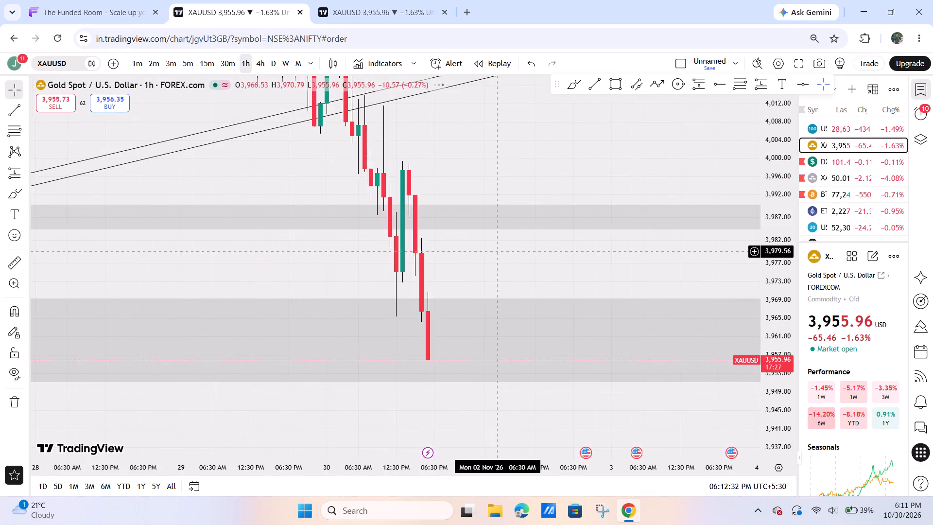
scroll(499, 255, "down", 1)
left_click_drag(511, 264, 625, 237)
scroll(637, 237, "up", 4)
left_click_drag(595, 237, 480, 247)
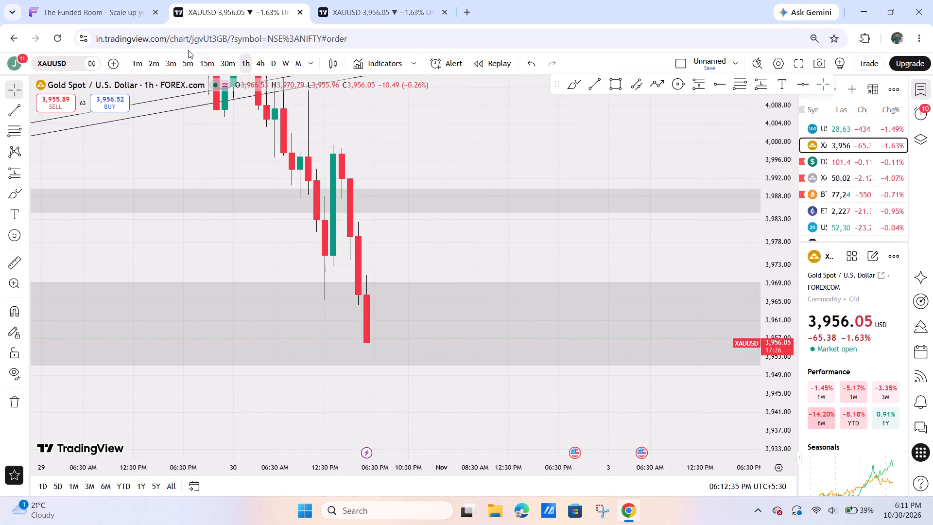
left_click(210, 64)
left_click_drag(409, 155, 563, 148)
scroll(659, 221, "down", 5)
Open the DXY chart on the 15-minute timeframe and bring its recent candles into view to examine the dollar's latest move.
left_click(824, 165)
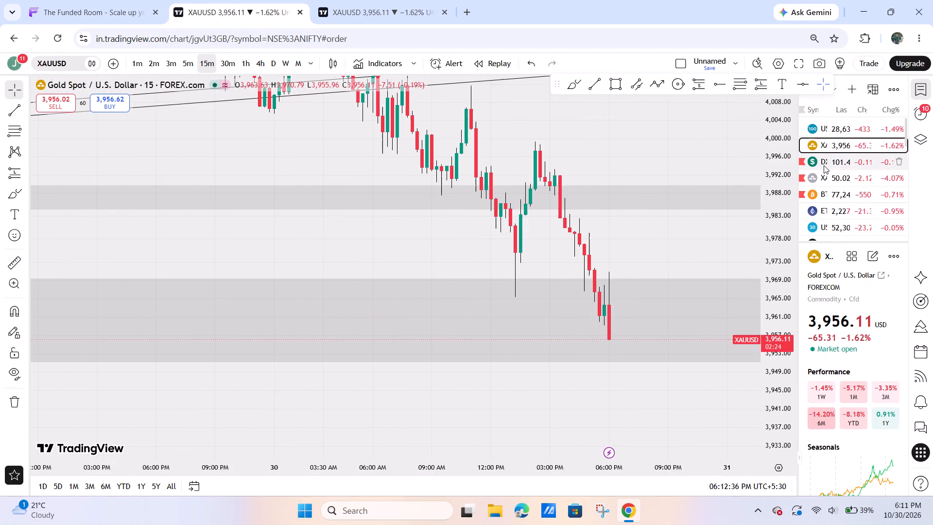
left_click_drag(691, 265, 666, 148)
scroll(708, 292, "down", 6)
left_click_drag(757, 321, 734, 162)
scroll(590, 261, "up", 6)
left_click_drag(624, 165, 617, 324)
left_click_drag(760, 367, 741, 93)
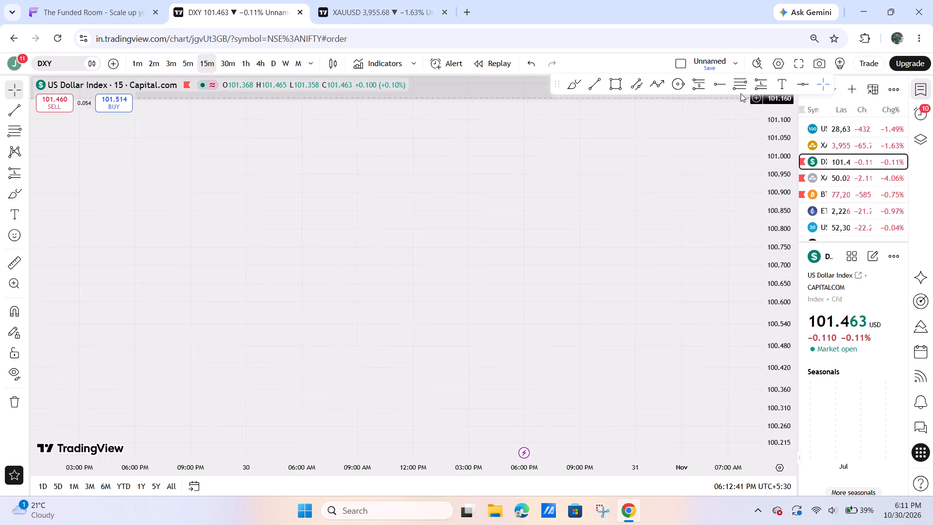
left_click_drag(741, 93, 745, 351)
left_click_drag(768, 397, 736, 123)
left_click_drag(685, 157, 637, 178)
scroll(615, 275, "up", 4)
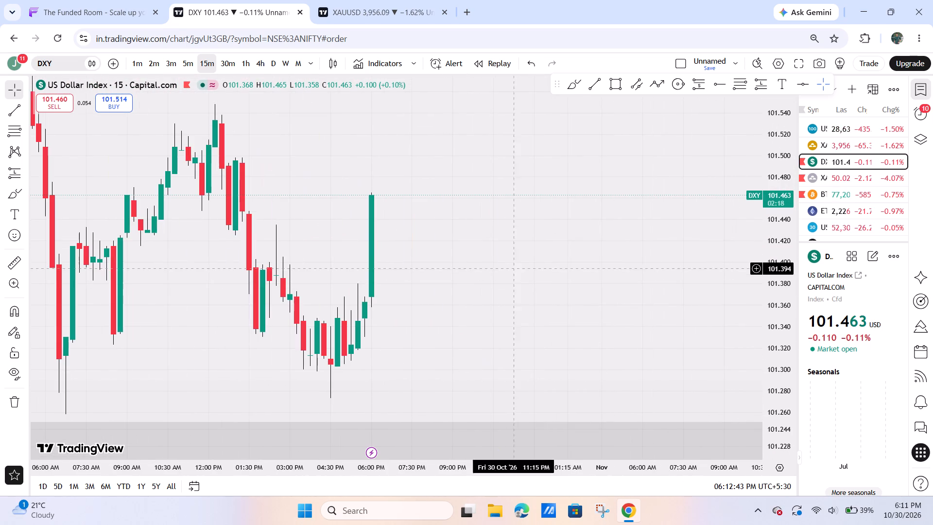
Return to XAUUSD and examine the recent decline through the trendlines and grey zones on the 15-minute and 1-hour timeframes.
left_click(839, 141)
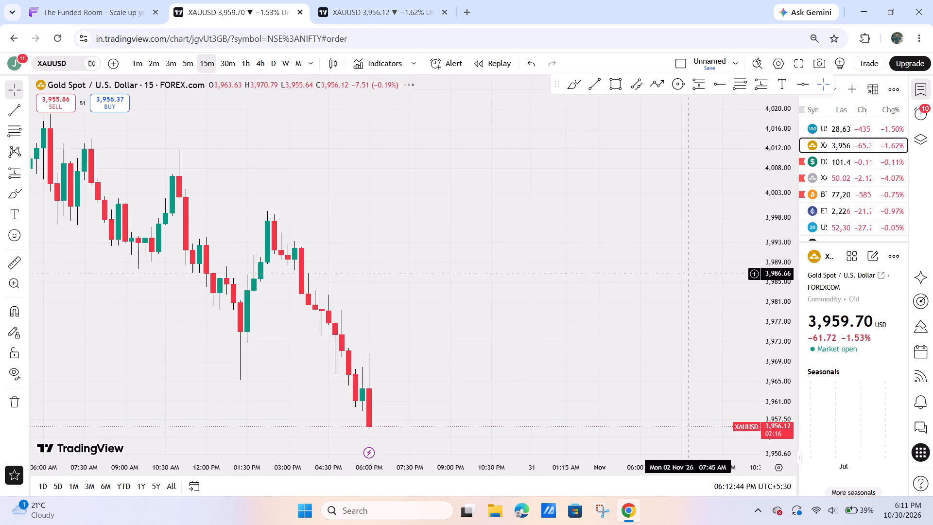
left_click_drag(501, 360, 583, 354)
scroll(521, 319, "down", 6)
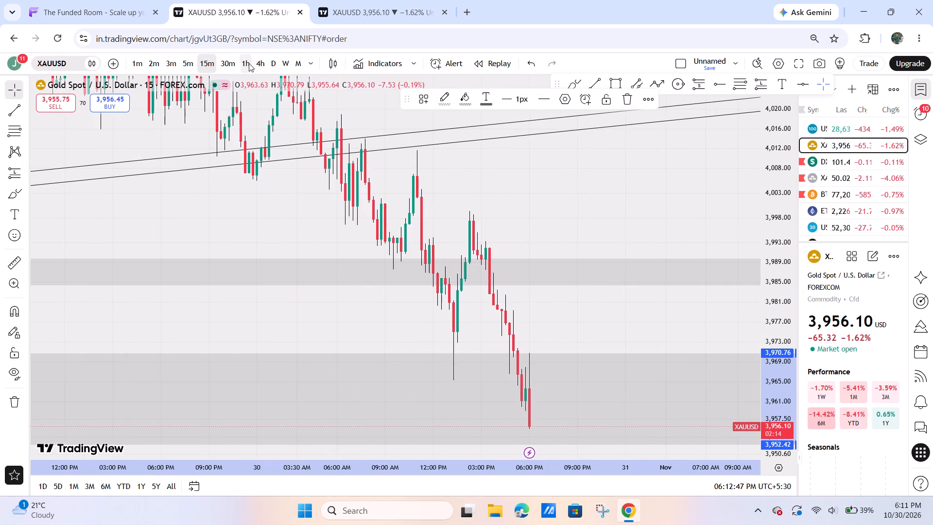
left_click(249, 63)
scroll(546, 313, "down", 4)
left_click_drag(778, 219, 756, 414)
scroll(638, 400, "up", 4)
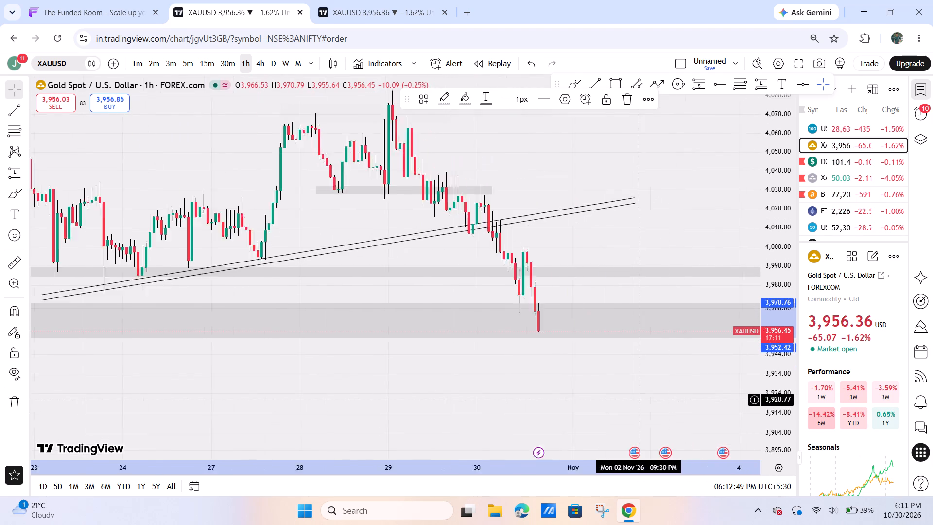
scroll(637, 400, "up", 1)
left_click_drag(607, 394, 663, 379)
left_click_drag(623, 284, 664, 283)
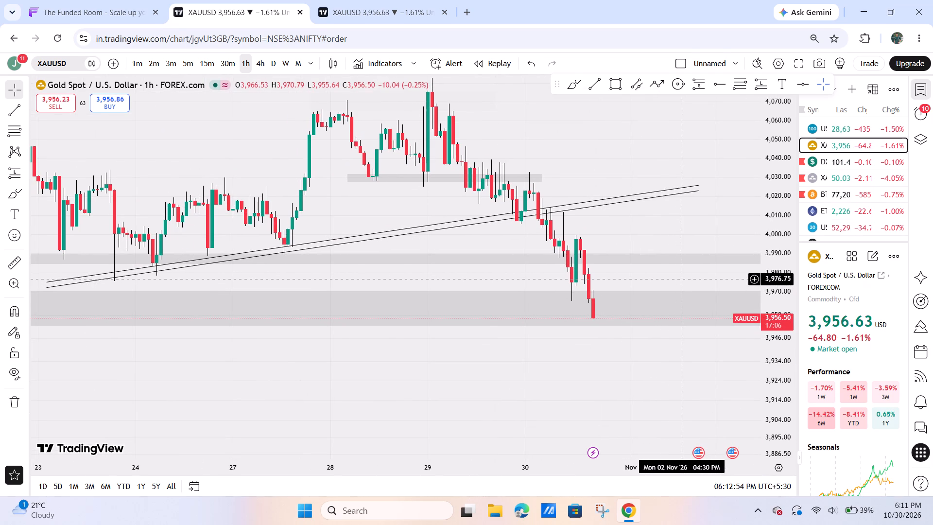
left_click_drag(655, 229, 685, 217)
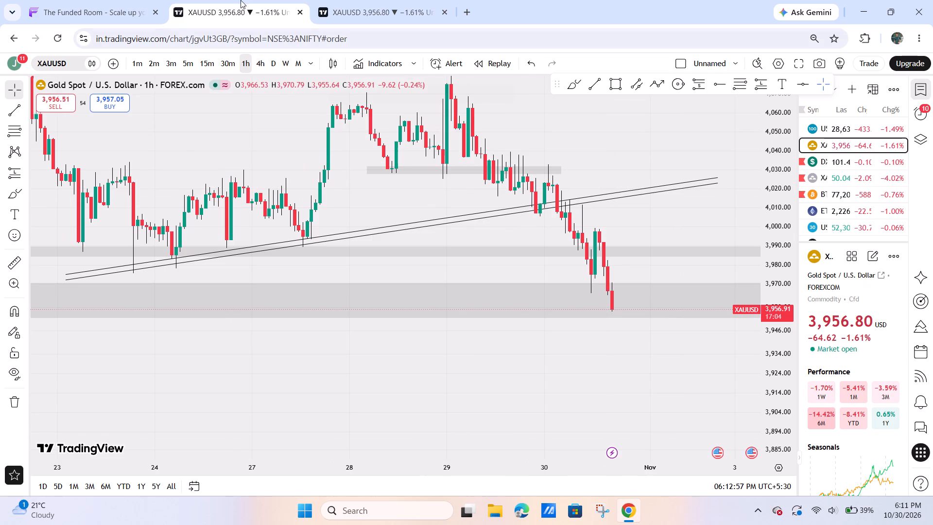
Switch to the other XAUUSD browser tab and examine the daily candles around the lower grey zone.
left_click(336, 0)
scroll(590, 243, "up", 4)
left_click_drag(594, 312, 585, 360)
scroll(595, 349, "down", 6)
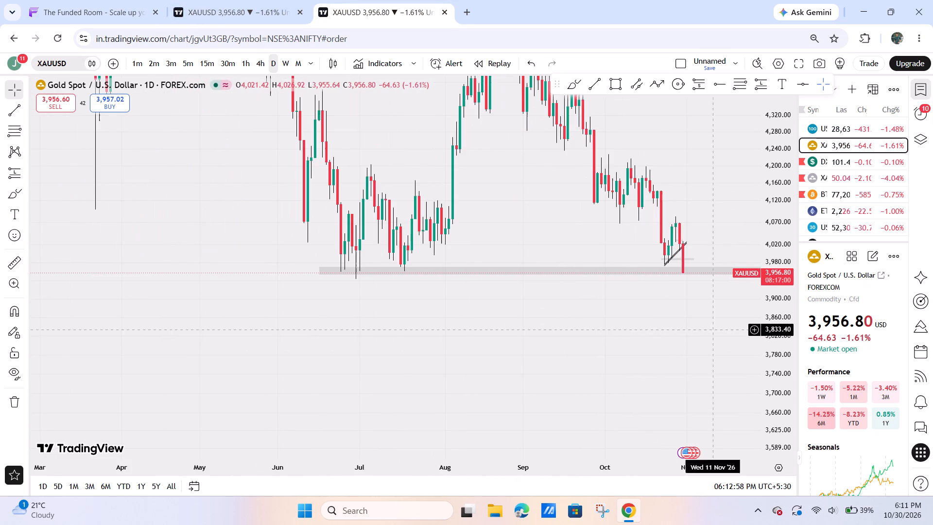
left_click_drag(767, 304, 765, 118)
scroll(691, 191, "up", 5)
left_click_drag(704, 178, 684, 190)
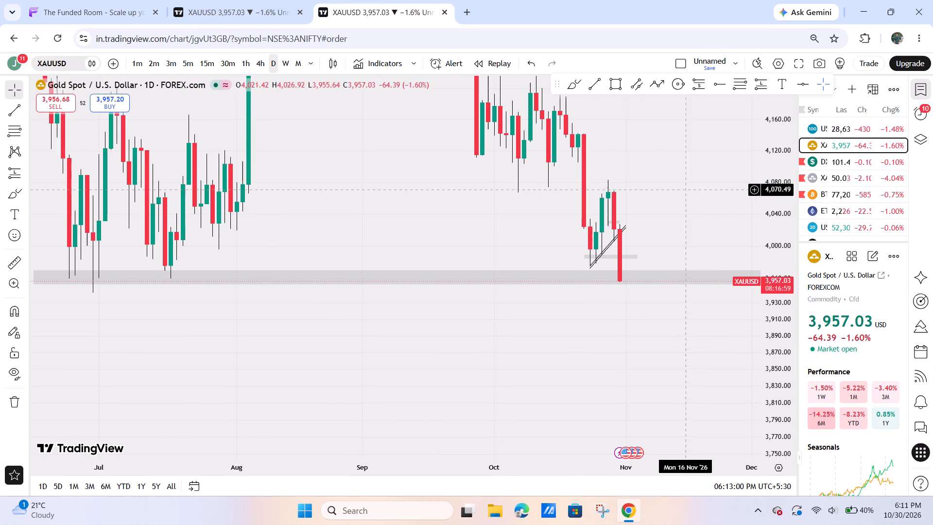
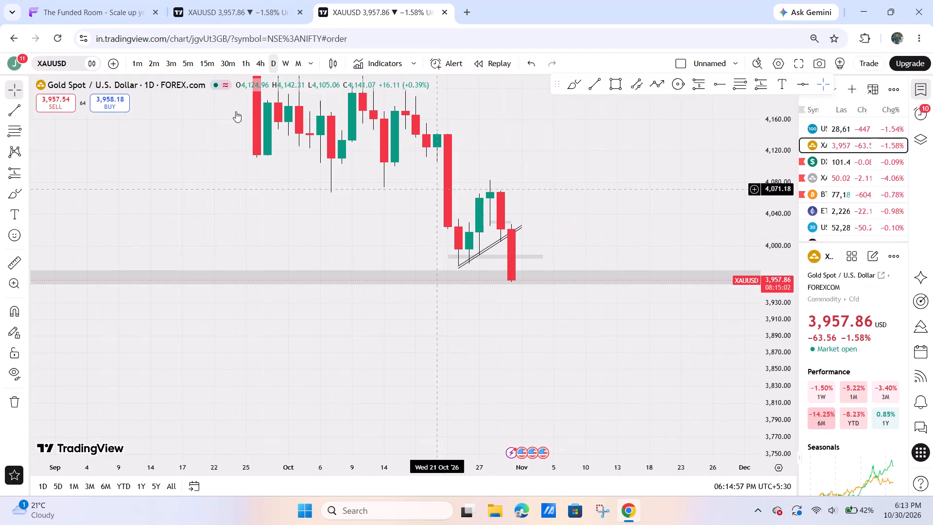
Examine XAUUSD's latest candles around the lower grey zone on the 15-minute timeframe.
left_click(215, 58)
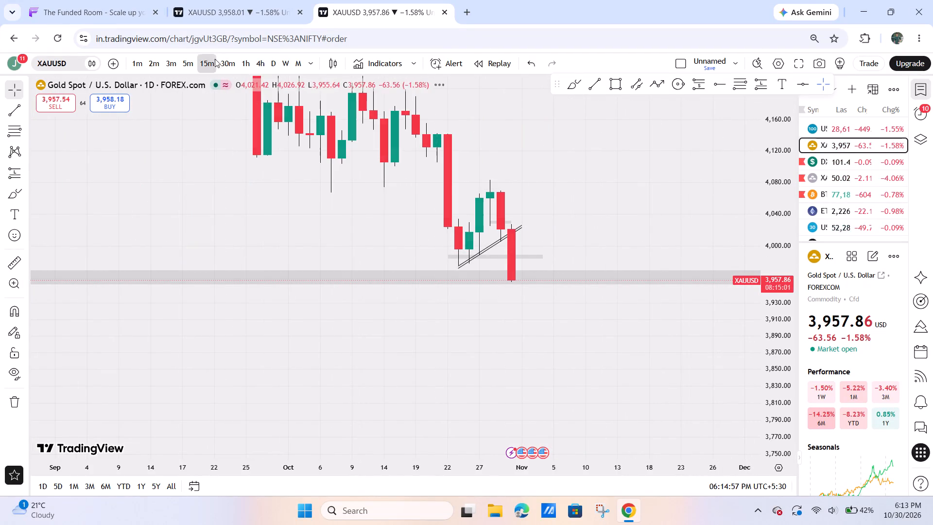
scroll(662, 138, "down", 1)
scroll(720, 140, "down", 6)
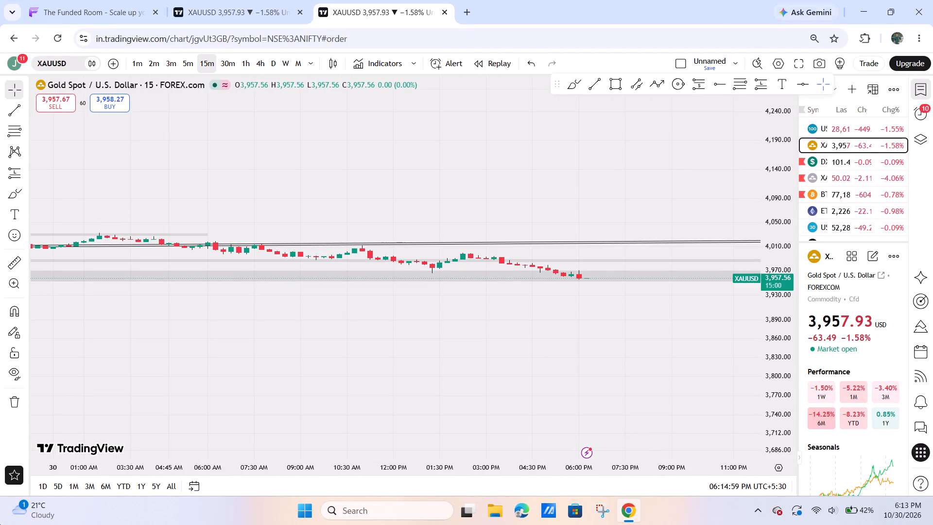
left_click_drag(780, 386, 708, 0)
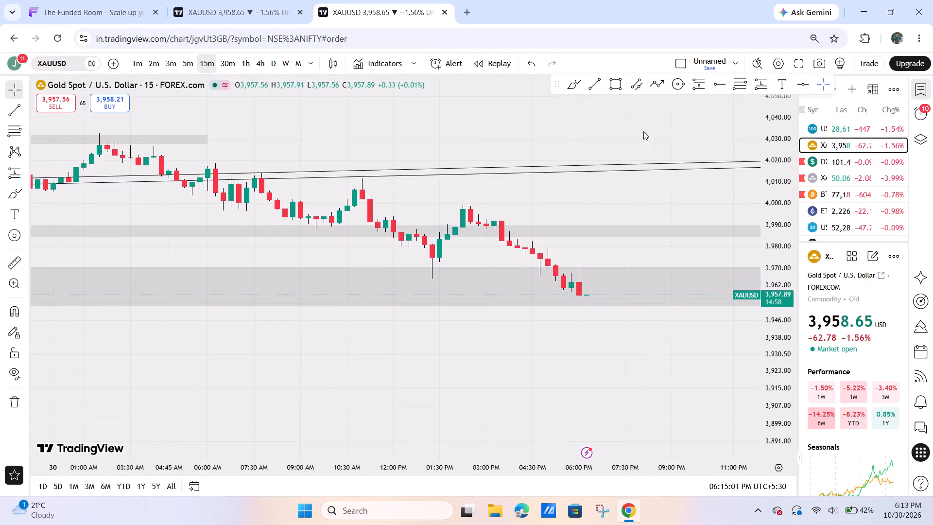
scroll(579, 365, "down", 4)
Open the US Tech 100 chart on the 15-minute timeframe and examine the newest candles below the narrow grey zone.
left_click(833, 131)
scroll(638, 369, "up", 5)
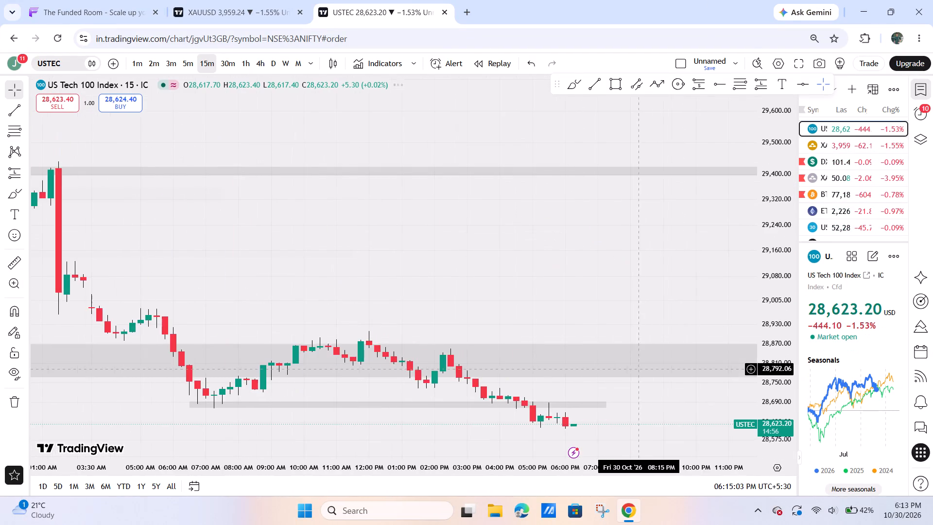
left_click_drag(683, 268, 729, 102)
left_click_drag(782, 445, 745, 60)
left_click_drag(705, 362, 704, 221)
scroll(647, 309, "up", 6)
left_click_drag(649, 301, 625, 349)
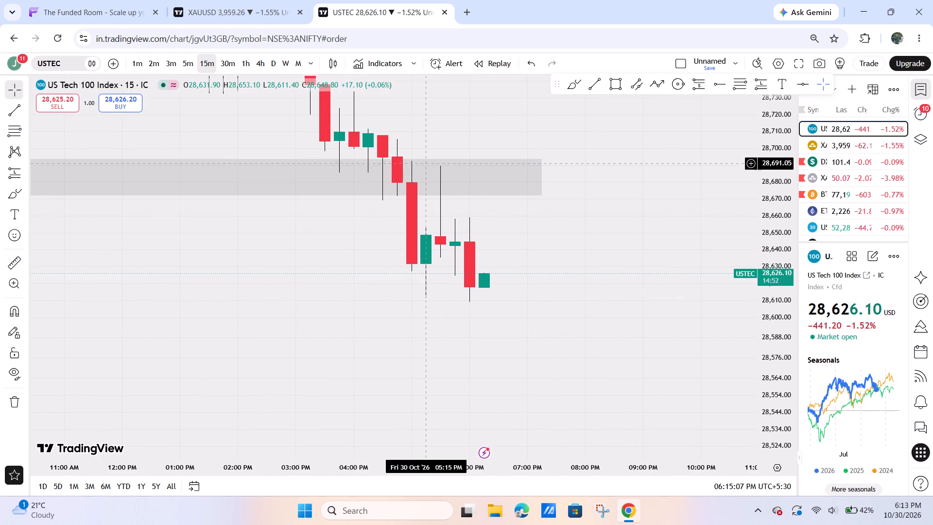
left_click_drag(515, 233, 540, 233)
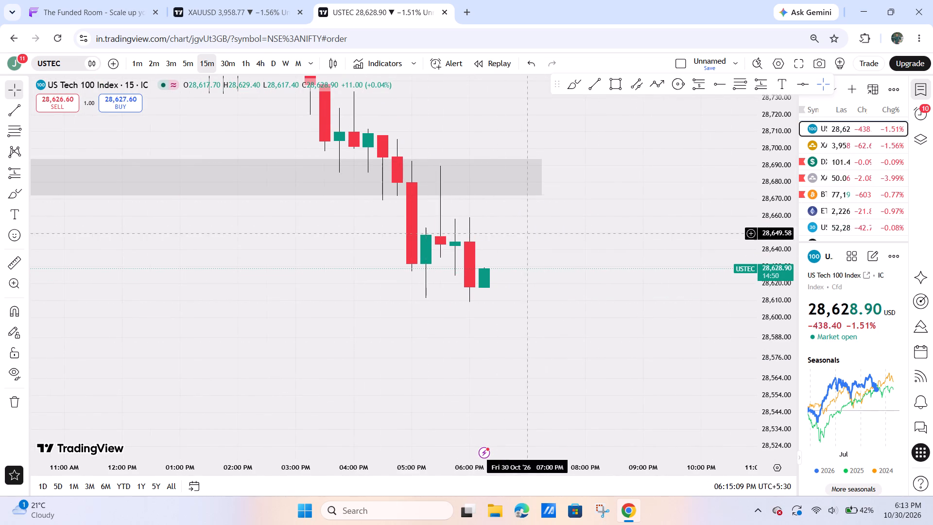
left_click_drag(540, 233, 630, 233)
scroll(740, 235, "down", 4)
left_click_drag(735, 293, 626, 317)
Return to XAUUSD on the daily timeframe and remove all six drawings from the chart.
left_click(850, 150)
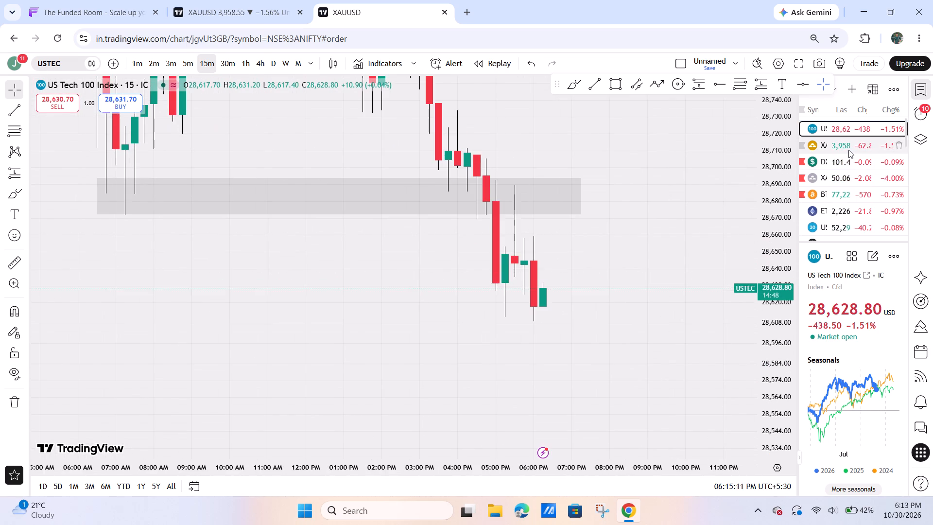
scroll(756, 310, "down", 5)
left_click_drag(701, 301, 699, 219)
left_click(272, 71)
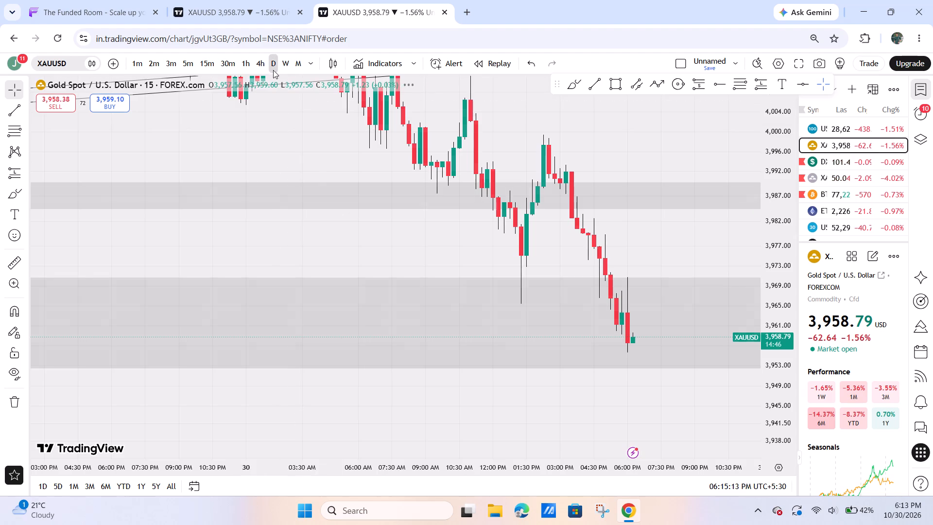
right_click(366, 183)
left_click(429, 419)
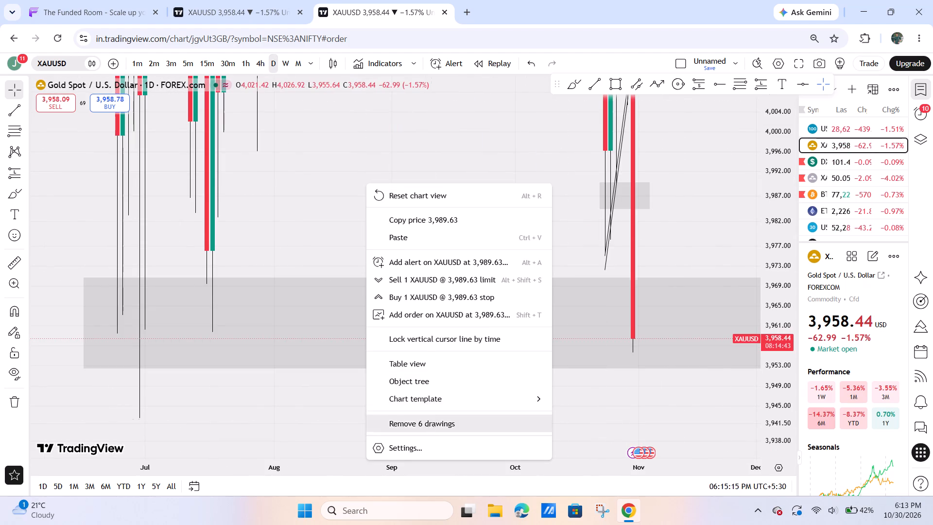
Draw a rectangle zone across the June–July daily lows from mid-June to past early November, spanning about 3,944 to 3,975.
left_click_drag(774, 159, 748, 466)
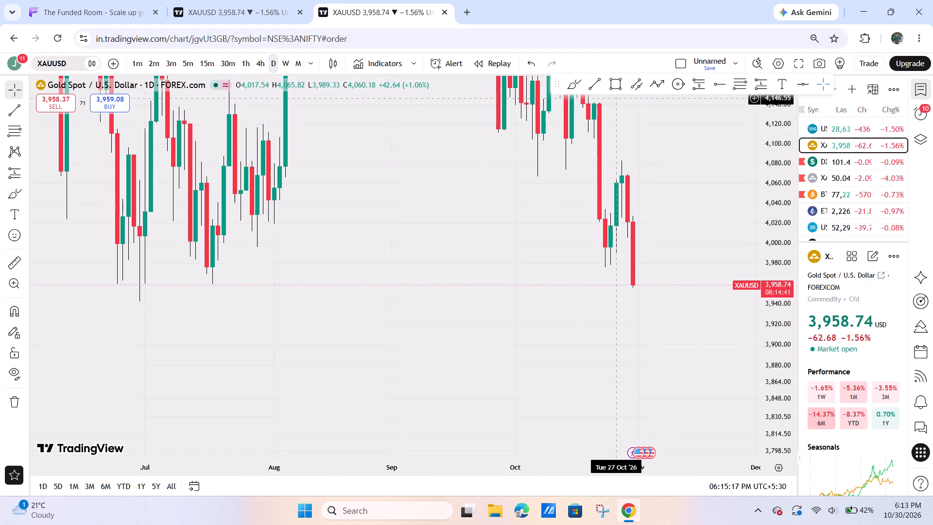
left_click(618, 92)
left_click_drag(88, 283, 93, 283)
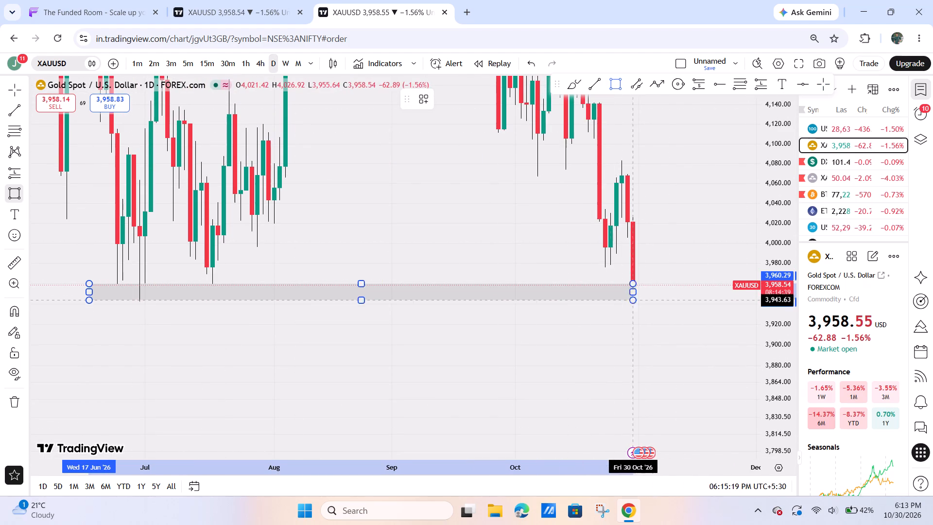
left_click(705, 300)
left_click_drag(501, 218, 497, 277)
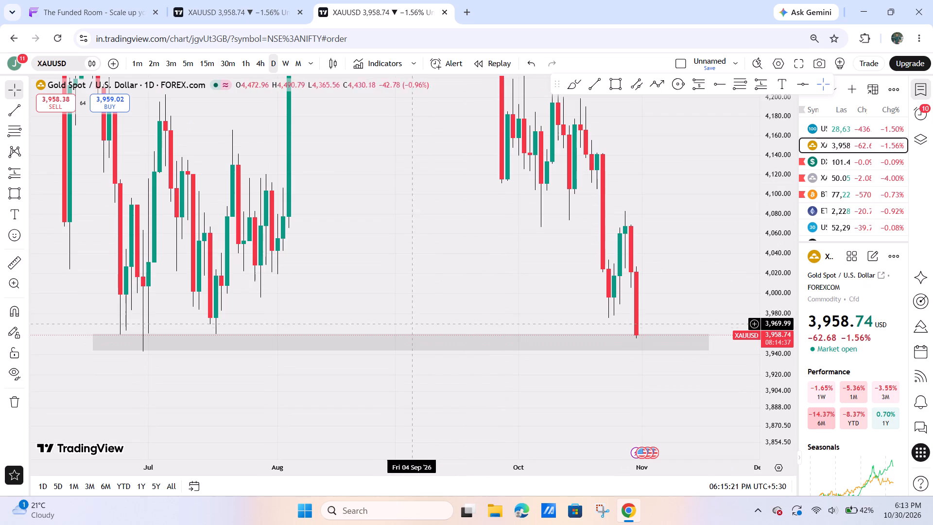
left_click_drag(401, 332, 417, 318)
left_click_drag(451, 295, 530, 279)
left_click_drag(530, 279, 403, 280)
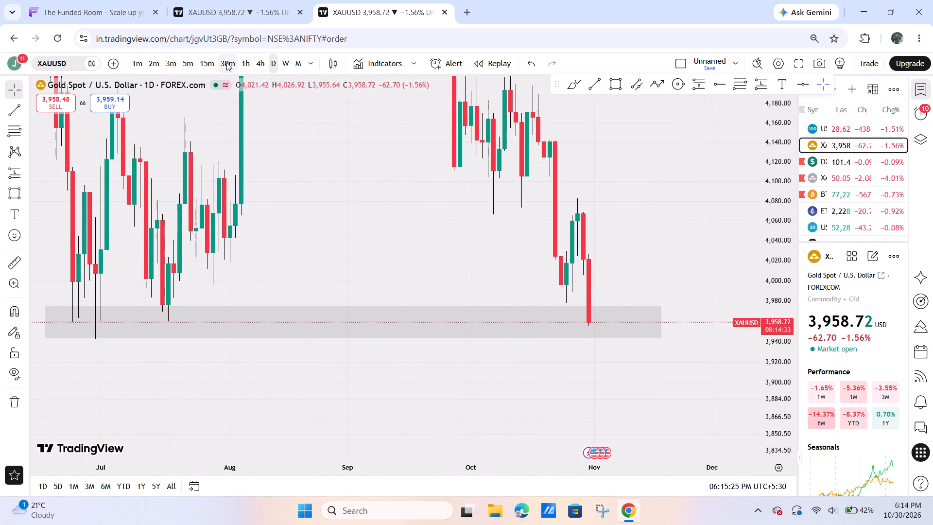
Switch XAUUSD to the 1-hour timeframe and examine the 30 October decline into the grey zone.
left_click(245, 62)
scroll(264, 70, "down", 6)
scroll(719, 349, "up", 1)
left_click_drag(755, 414, 752, 29)
scroll(683, 226, "up", 3)
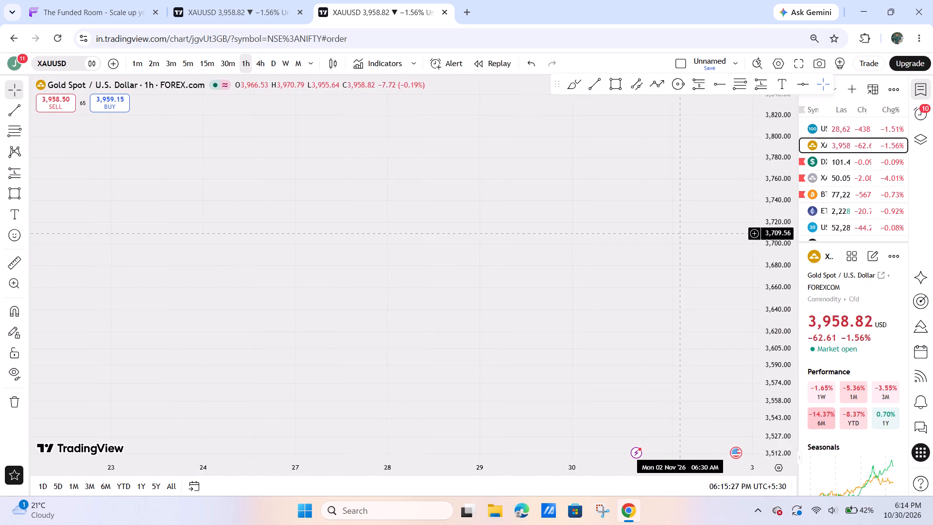
scroll(680, 245, "up", 4)
left_click_drag(673, 233, 750, 427)
left_click_drag(774, 397, 751, 0)
left_click_drag(650, 158, 653, 439)
scroll(562, 343, "up", 6)
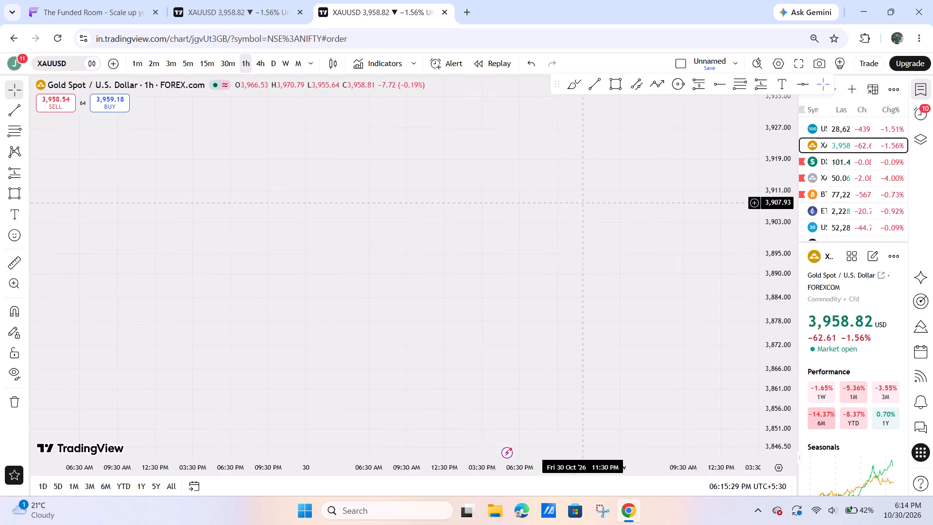
left_click_drag(588, 206, 651, 509)
left_click_drag(656, 389, 738, 444)
left_click_drag(710, 170, 589, 227)
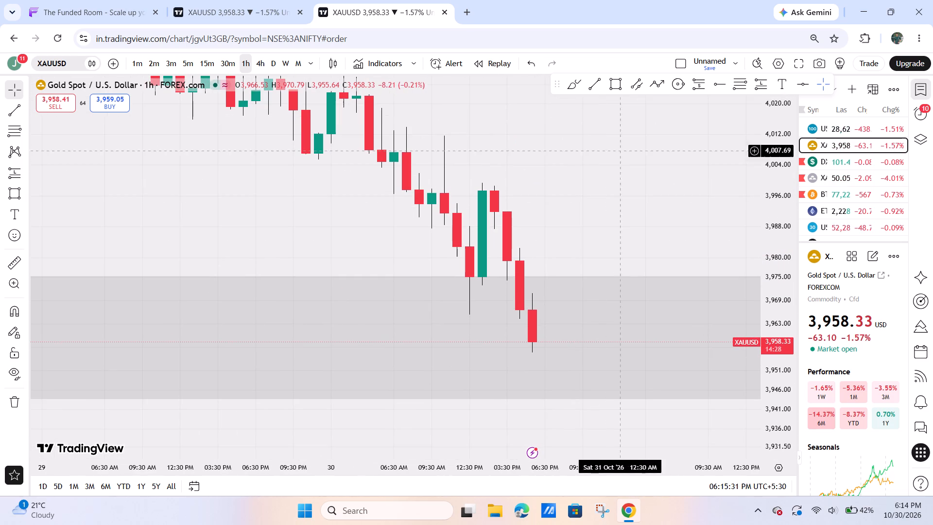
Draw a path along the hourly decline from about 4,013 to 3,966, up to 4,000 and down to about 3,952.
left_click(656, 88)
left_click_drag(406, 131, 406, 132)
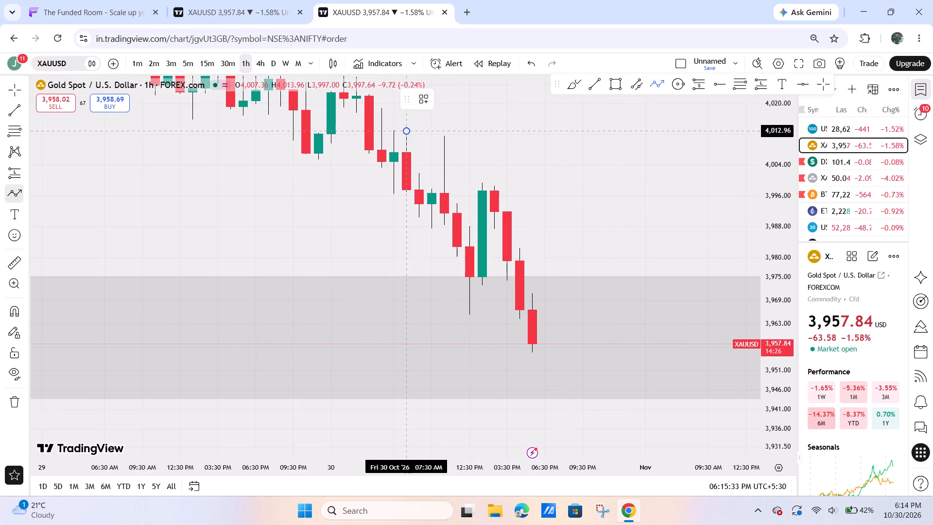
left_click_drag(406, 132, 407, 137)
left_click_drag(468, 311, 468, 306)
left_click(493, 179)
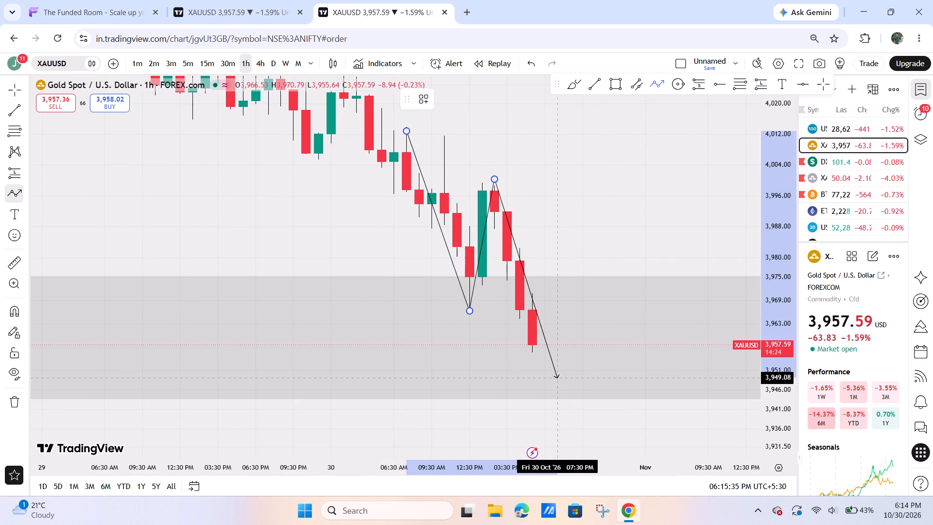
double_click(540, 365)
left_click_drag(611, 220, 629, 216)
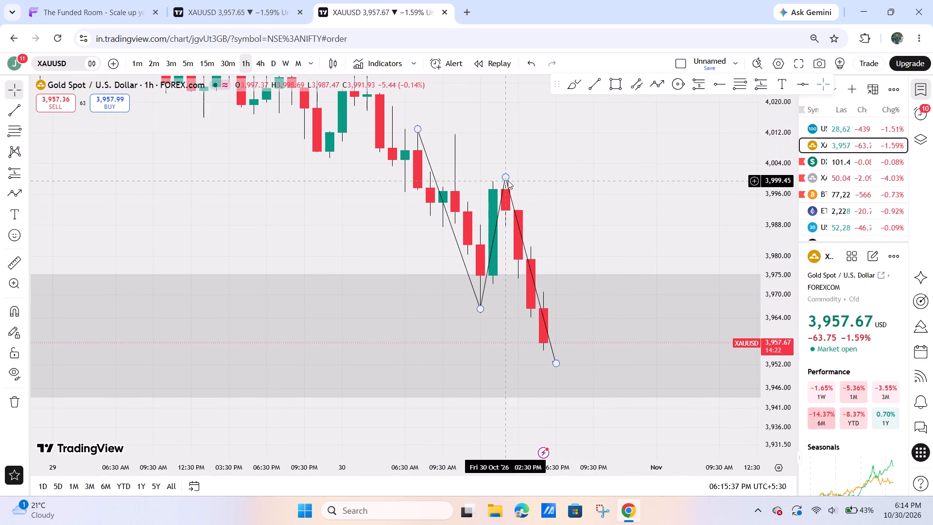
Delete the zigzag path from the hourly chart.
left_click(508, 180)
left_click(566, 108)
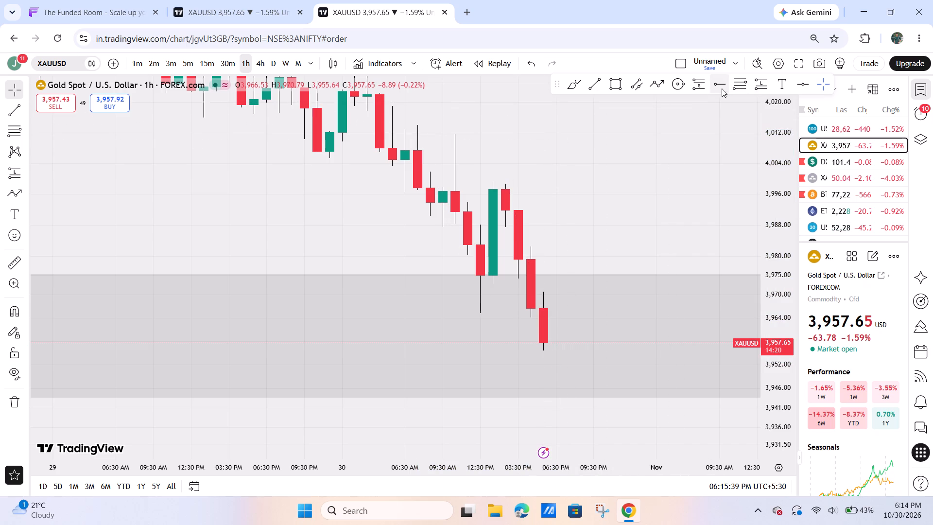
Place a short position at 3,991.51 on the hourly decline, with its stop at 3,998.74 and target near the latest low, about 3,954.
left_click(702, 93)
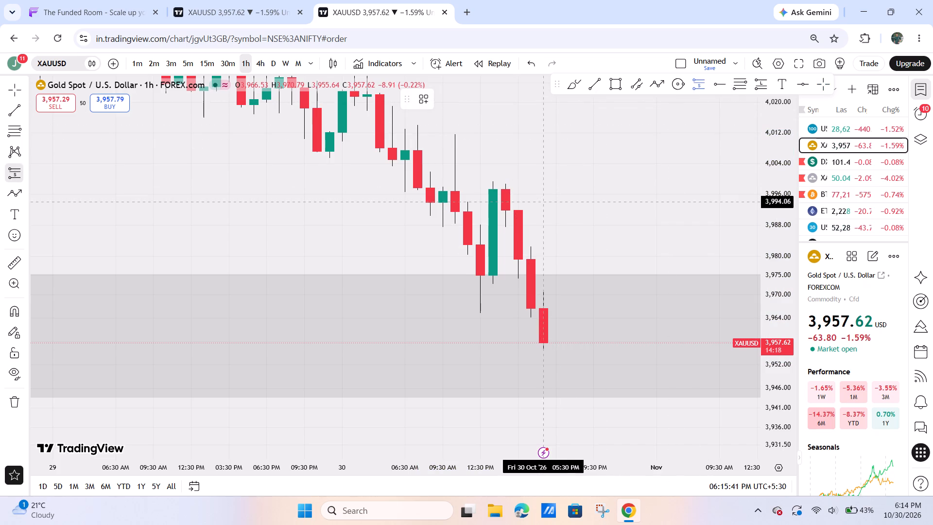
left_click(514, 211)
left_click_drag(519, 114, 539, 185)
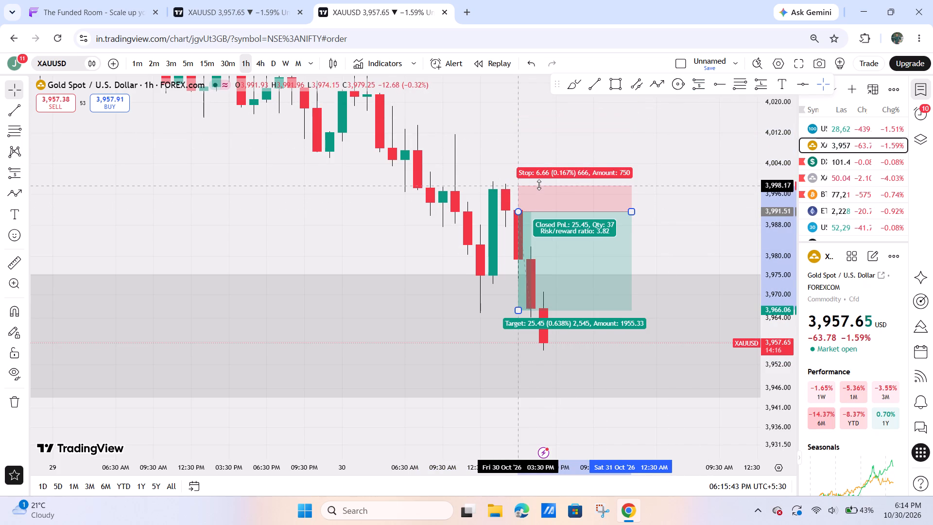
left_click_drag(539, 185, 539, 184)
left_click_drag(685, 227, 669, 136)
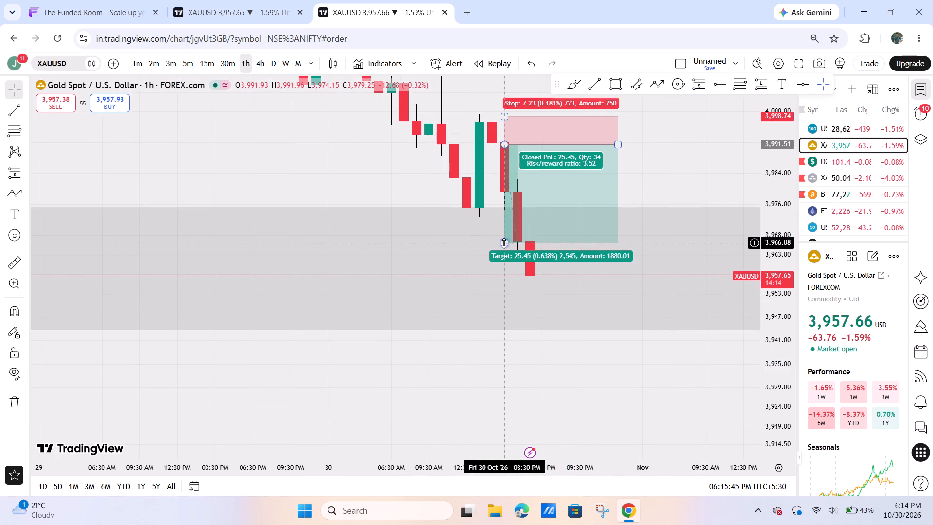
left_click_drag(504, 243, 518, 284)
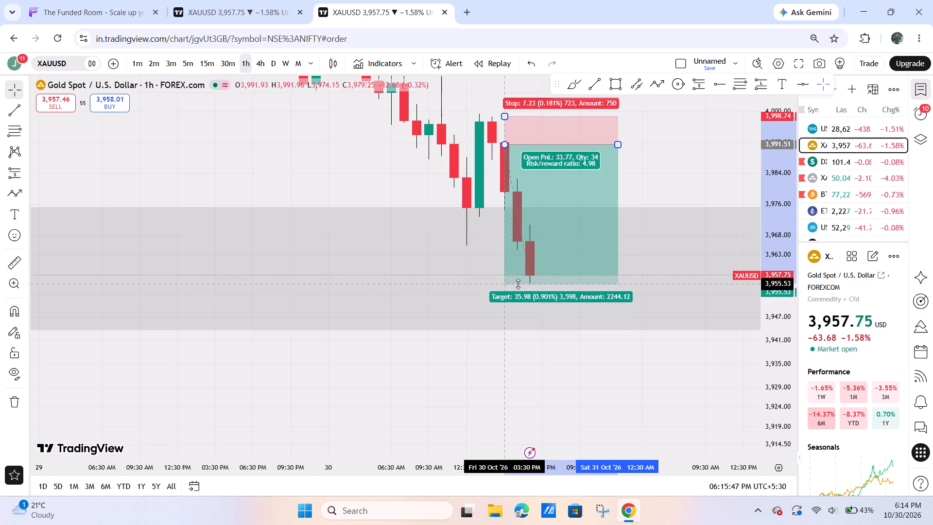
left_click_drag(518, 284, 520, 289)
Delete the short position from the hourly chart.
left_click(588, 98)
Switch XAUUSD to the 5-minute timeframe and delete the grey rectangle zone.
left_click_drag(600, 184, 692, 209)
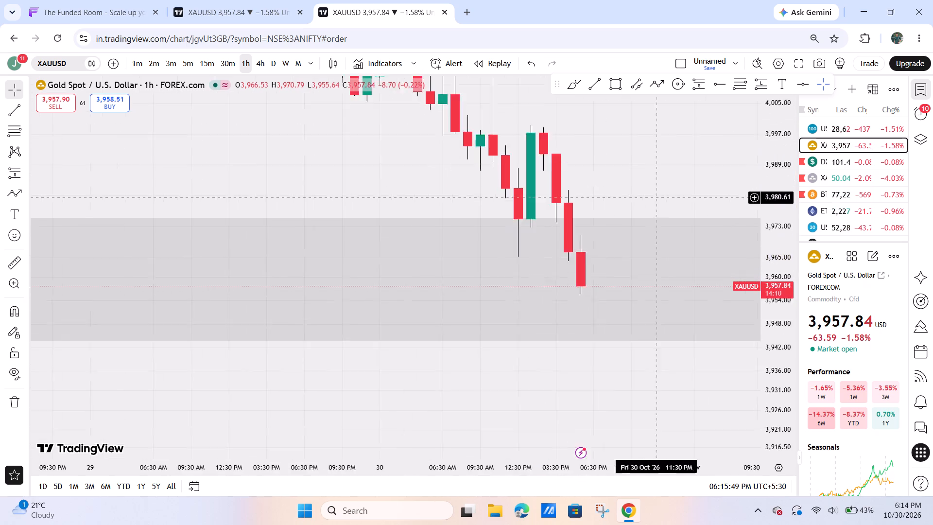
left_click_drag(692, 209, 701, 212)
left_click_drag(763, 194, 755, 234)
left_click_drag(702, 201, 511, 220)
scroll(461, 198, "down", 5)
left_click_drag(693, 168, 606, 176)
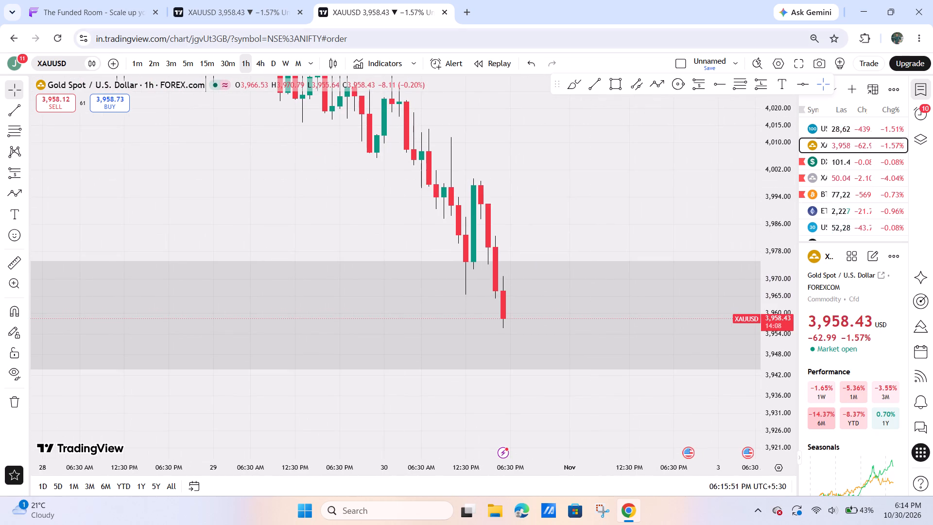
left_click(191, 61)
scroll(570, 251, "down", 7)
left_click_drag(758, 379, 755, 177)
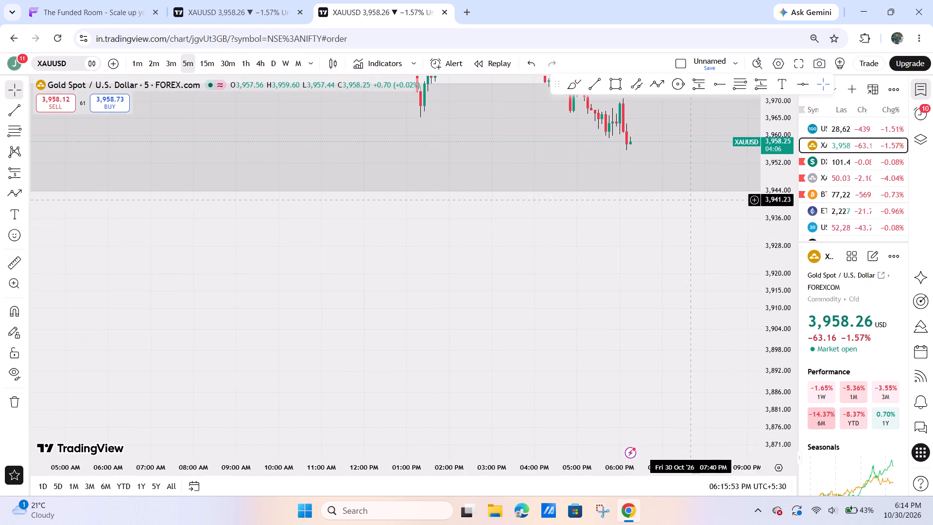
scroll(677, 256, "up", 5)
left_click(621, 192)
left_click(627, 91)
Close the watchlist to widen the chart.
left_click_drag(572, 199, 583, 325)
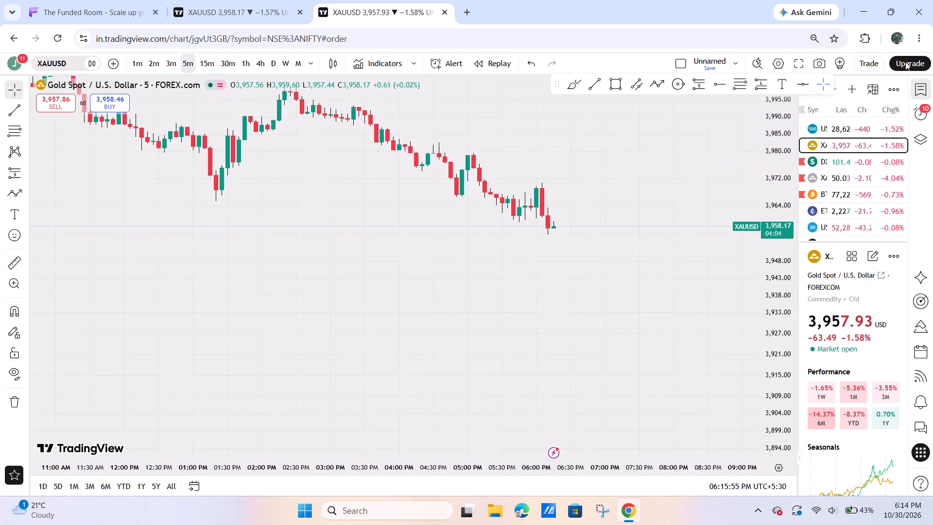
left_click(932, 92)
Examine XAUUSD's swings and recent decline on the 5-minute timeframe and then on the 15-minute timeframe back to 28 October.
scroll(687, 240, "up", 5)
left_click_drag(665, 242, 614, 335)
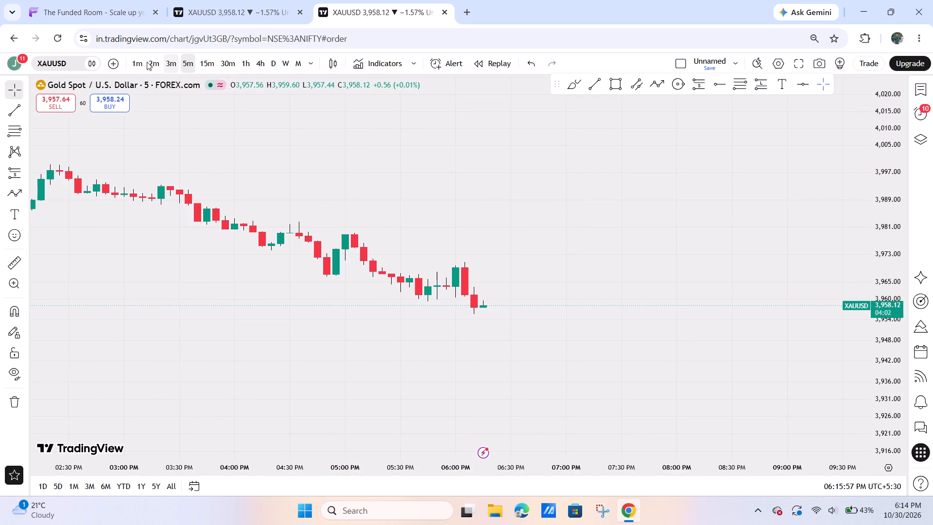
left_click(207, 72)
scroll(494, 280, "down", 6)
left_click_drag(668, 283, 697, 395)
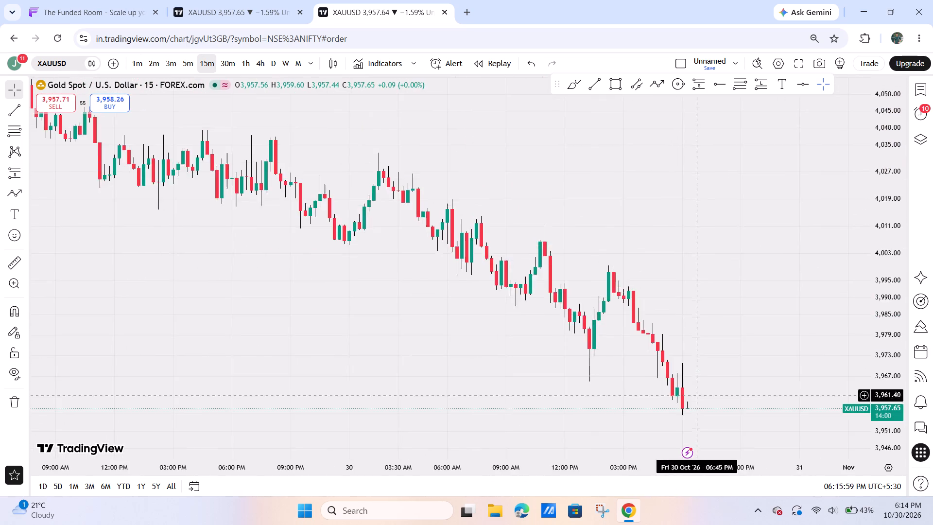
left_click_drag(417, 307, 560, 422)
left_click_drag(580, 396, 707, 370)
scroll(694, 373, "down", 8)
left_click_drag(869, 182, 843, 317)
left_click_drag(721, 357, 420, 301)
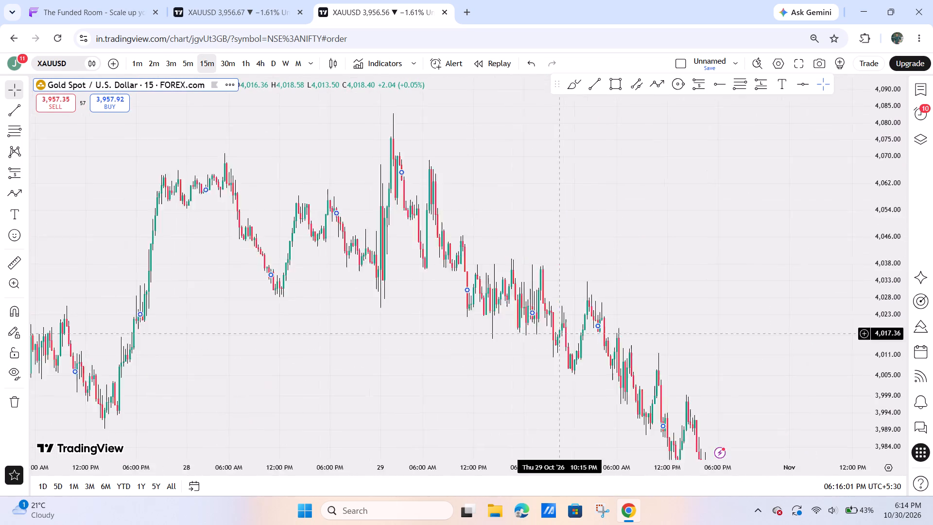
left_click_drag(420, 301, 406, 192)
left_click_drag(654, 232, 838, 247)
scroll(678, 325, "up", 6)
left_click_drag(650, 268, 795, 303)
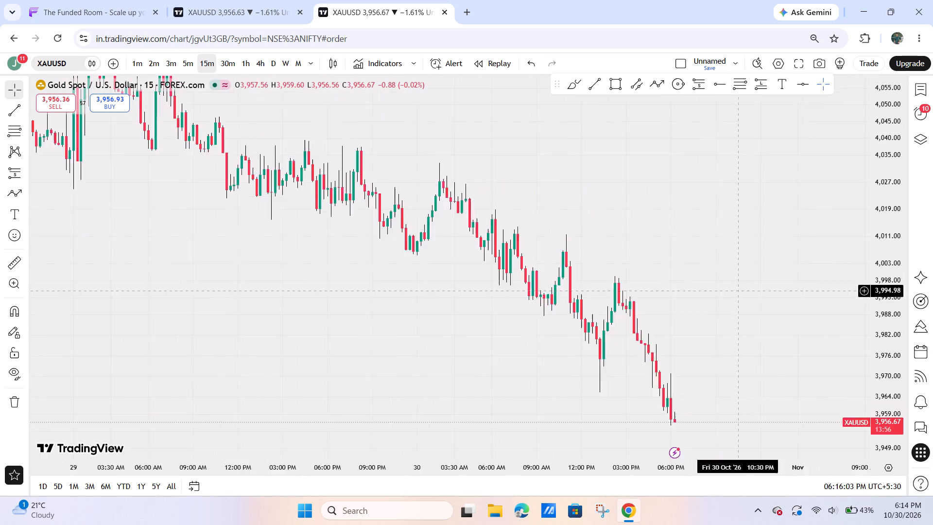
left_click_drag(795, 303, 863, 315)
left_click_drag(883, 232, 862, 302)
left_click_drag(688, 268, 543, 261)
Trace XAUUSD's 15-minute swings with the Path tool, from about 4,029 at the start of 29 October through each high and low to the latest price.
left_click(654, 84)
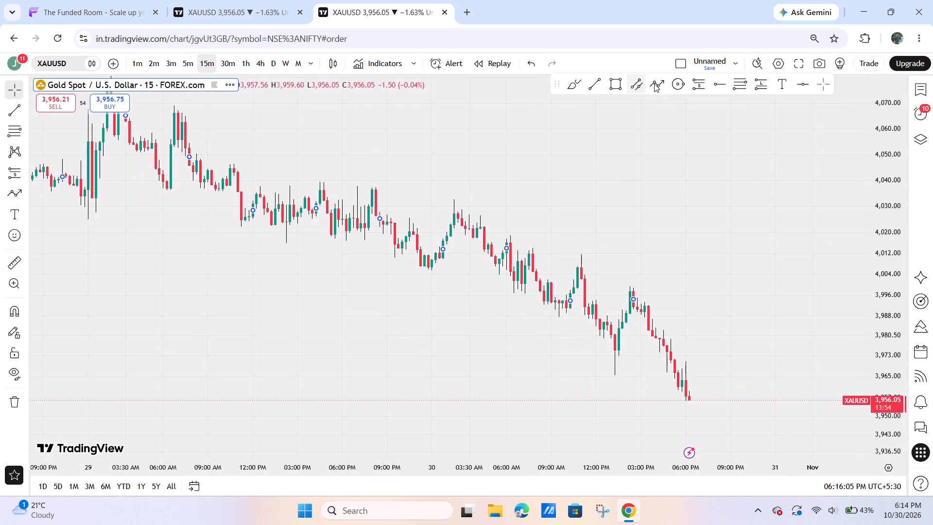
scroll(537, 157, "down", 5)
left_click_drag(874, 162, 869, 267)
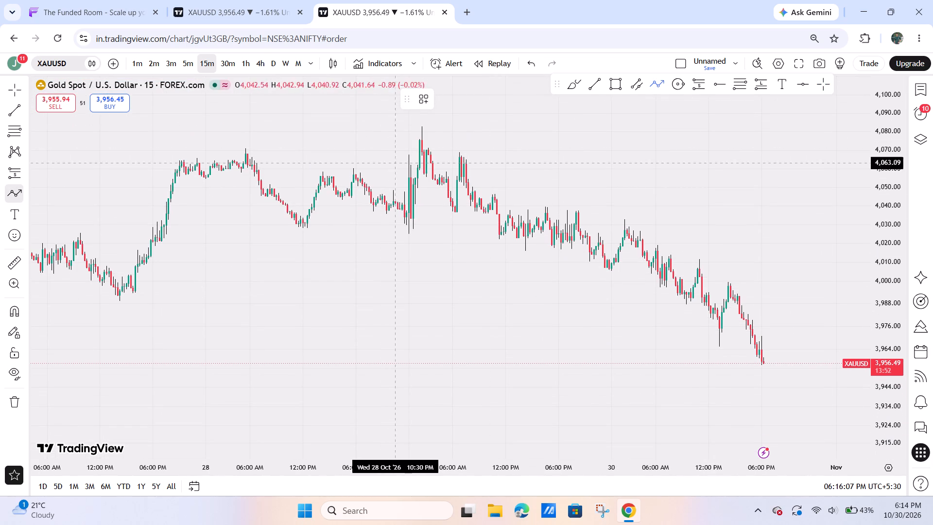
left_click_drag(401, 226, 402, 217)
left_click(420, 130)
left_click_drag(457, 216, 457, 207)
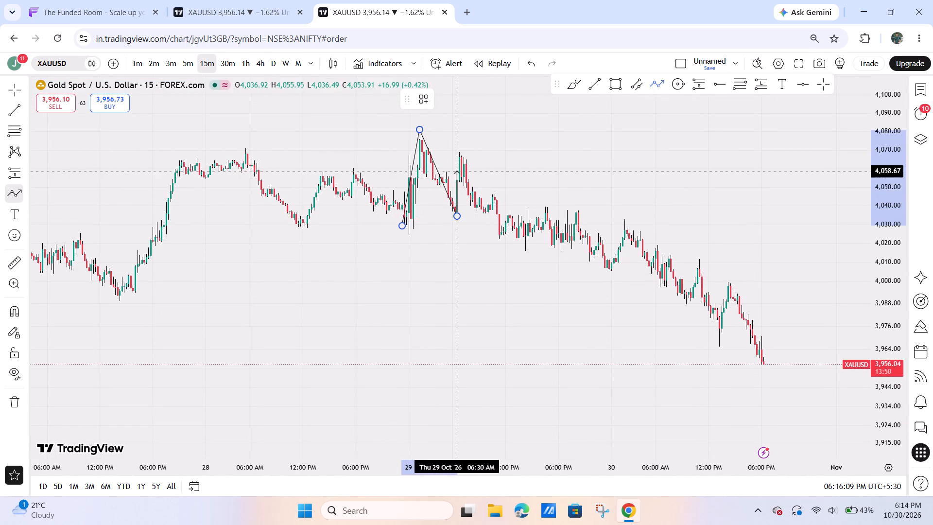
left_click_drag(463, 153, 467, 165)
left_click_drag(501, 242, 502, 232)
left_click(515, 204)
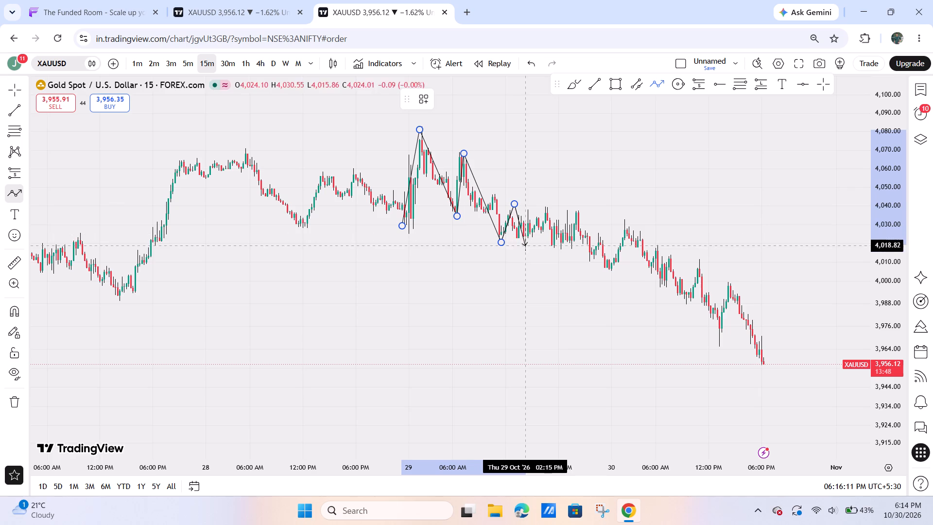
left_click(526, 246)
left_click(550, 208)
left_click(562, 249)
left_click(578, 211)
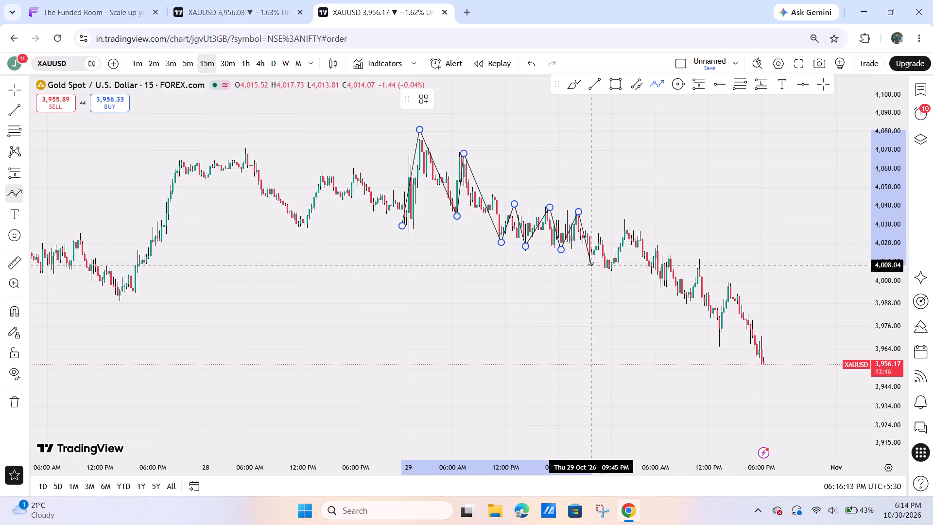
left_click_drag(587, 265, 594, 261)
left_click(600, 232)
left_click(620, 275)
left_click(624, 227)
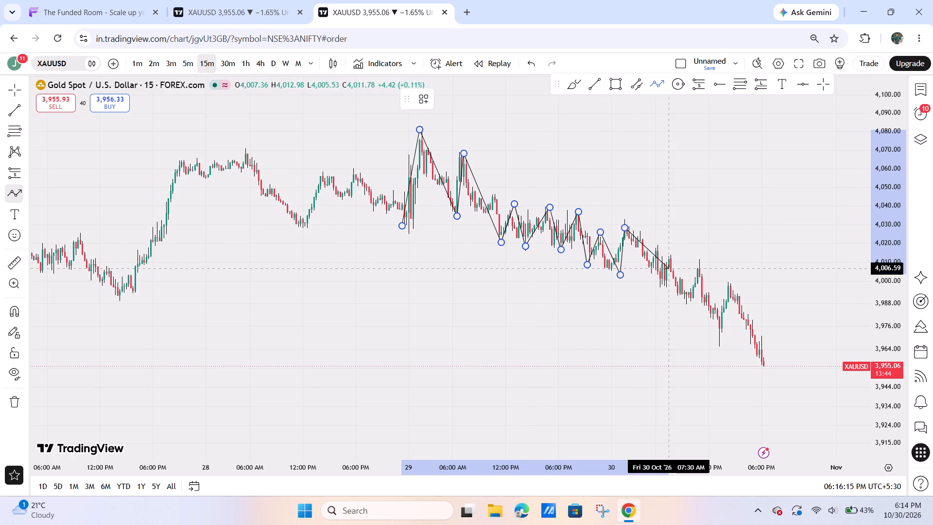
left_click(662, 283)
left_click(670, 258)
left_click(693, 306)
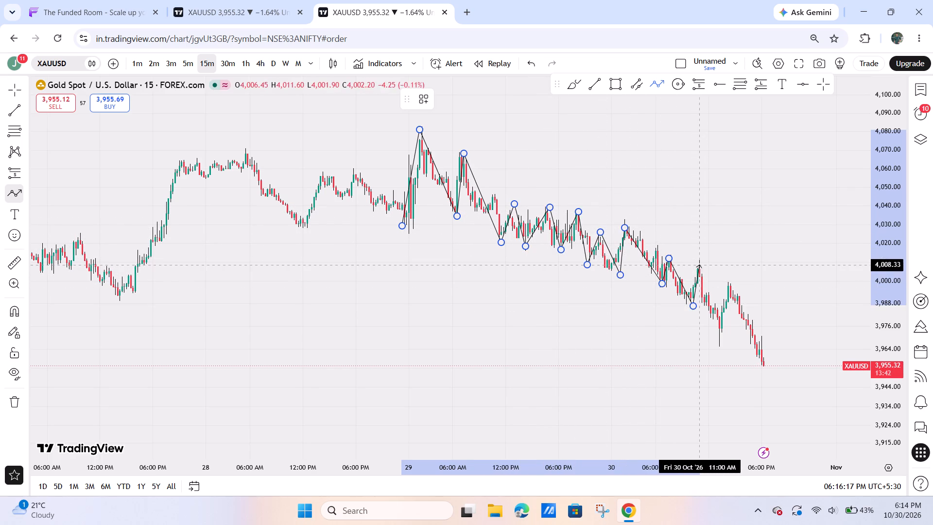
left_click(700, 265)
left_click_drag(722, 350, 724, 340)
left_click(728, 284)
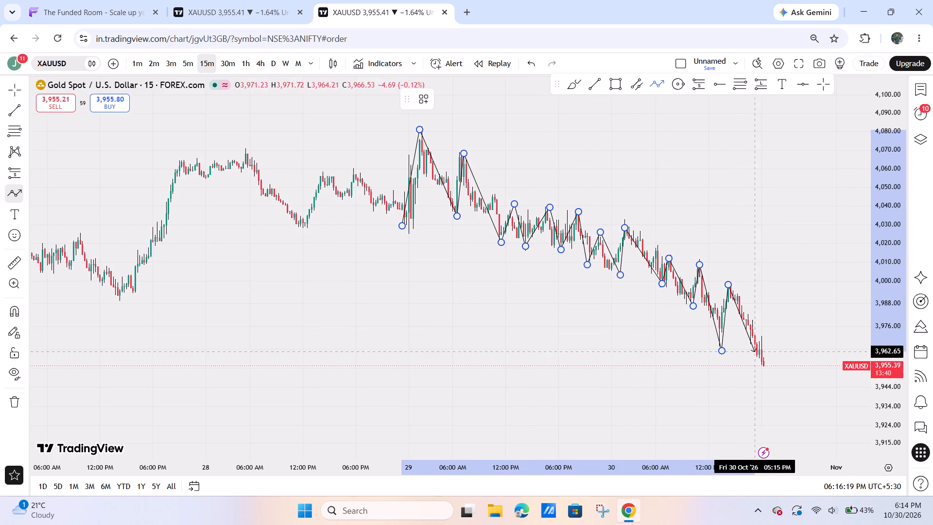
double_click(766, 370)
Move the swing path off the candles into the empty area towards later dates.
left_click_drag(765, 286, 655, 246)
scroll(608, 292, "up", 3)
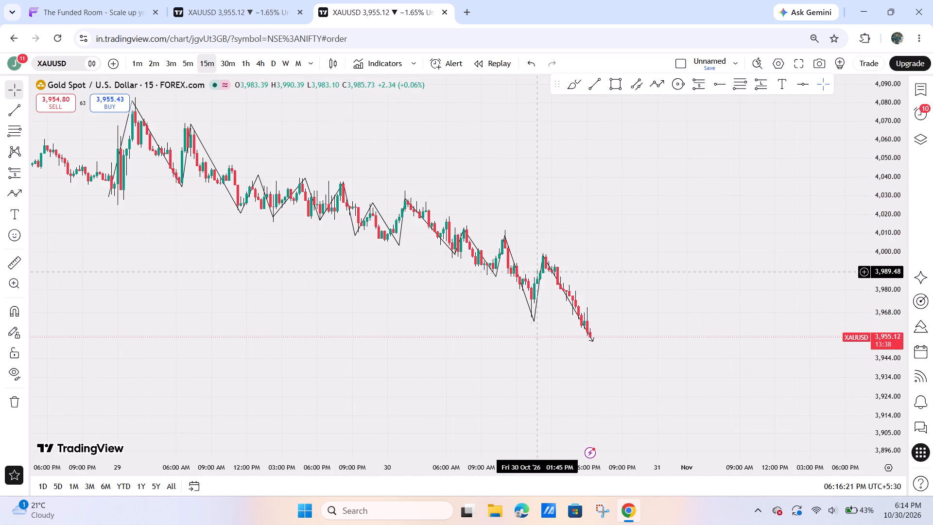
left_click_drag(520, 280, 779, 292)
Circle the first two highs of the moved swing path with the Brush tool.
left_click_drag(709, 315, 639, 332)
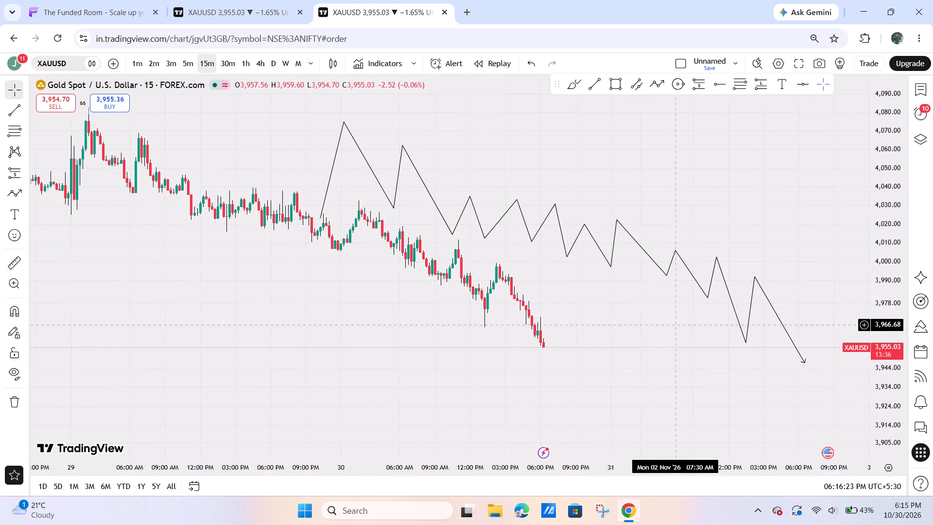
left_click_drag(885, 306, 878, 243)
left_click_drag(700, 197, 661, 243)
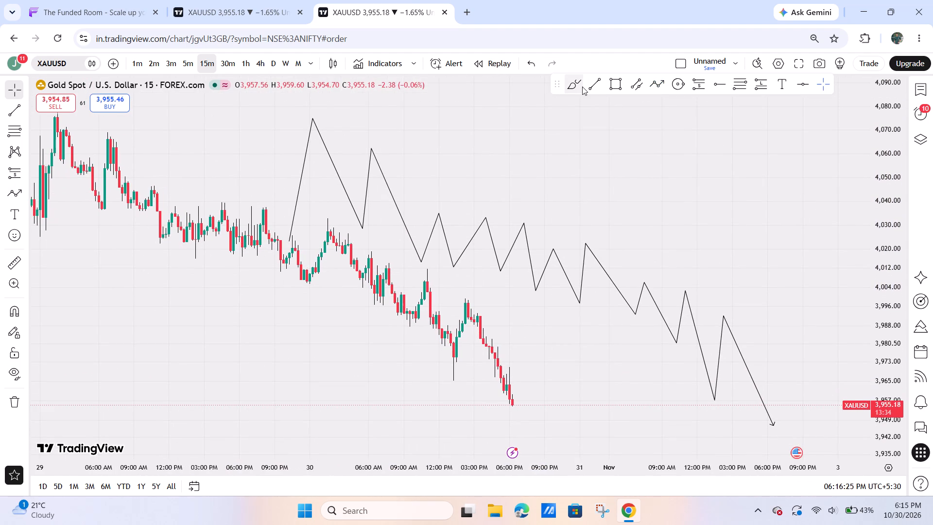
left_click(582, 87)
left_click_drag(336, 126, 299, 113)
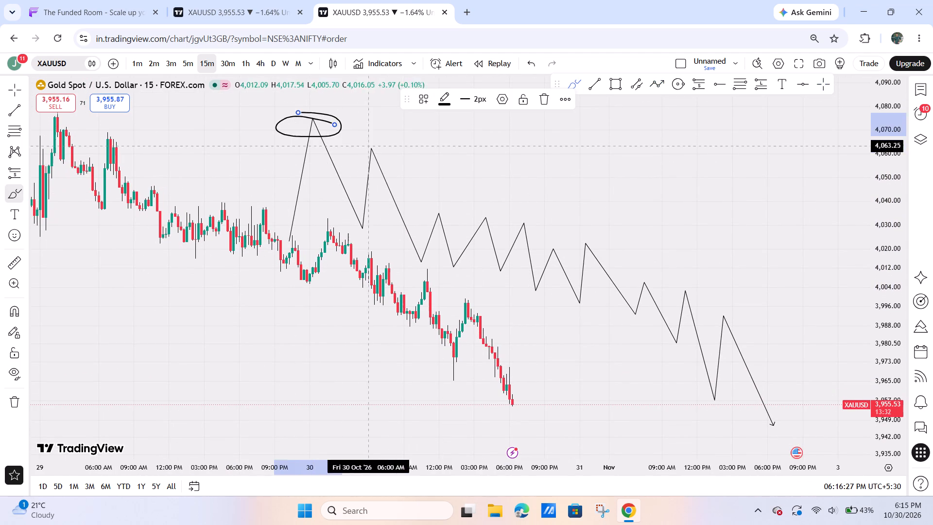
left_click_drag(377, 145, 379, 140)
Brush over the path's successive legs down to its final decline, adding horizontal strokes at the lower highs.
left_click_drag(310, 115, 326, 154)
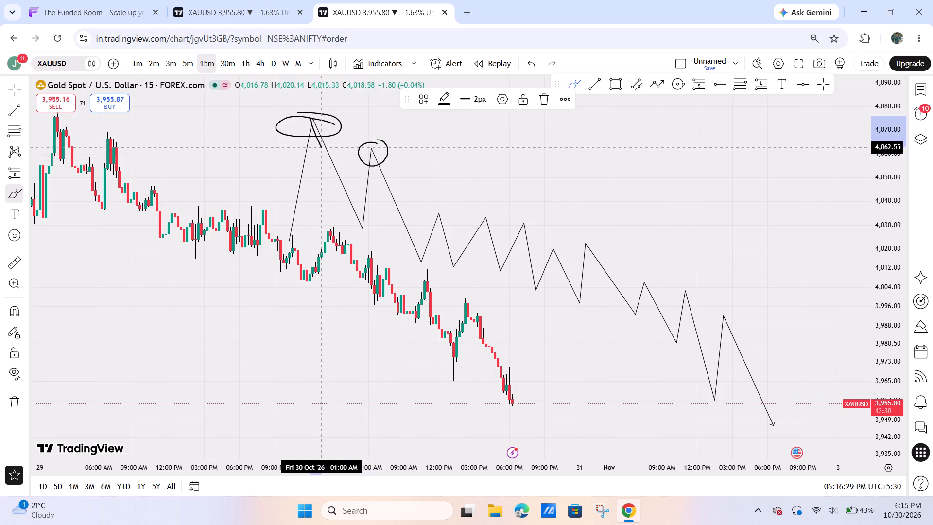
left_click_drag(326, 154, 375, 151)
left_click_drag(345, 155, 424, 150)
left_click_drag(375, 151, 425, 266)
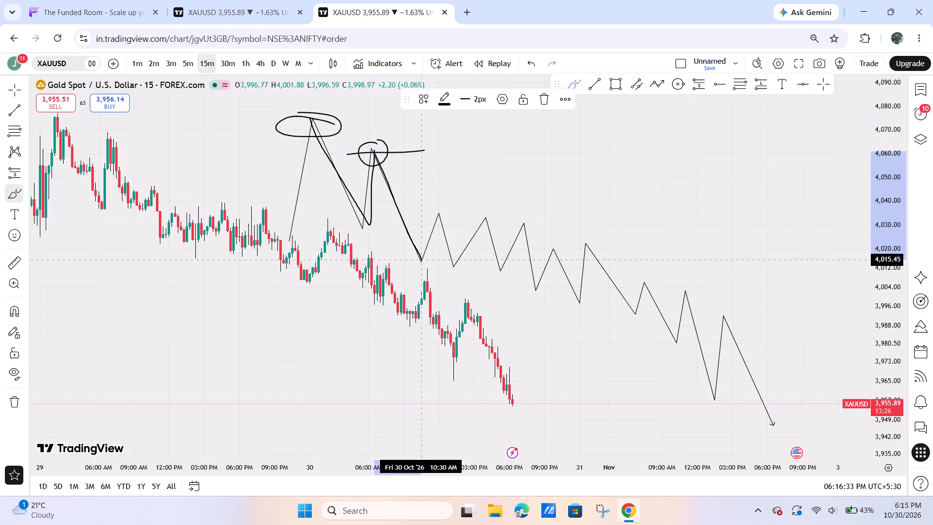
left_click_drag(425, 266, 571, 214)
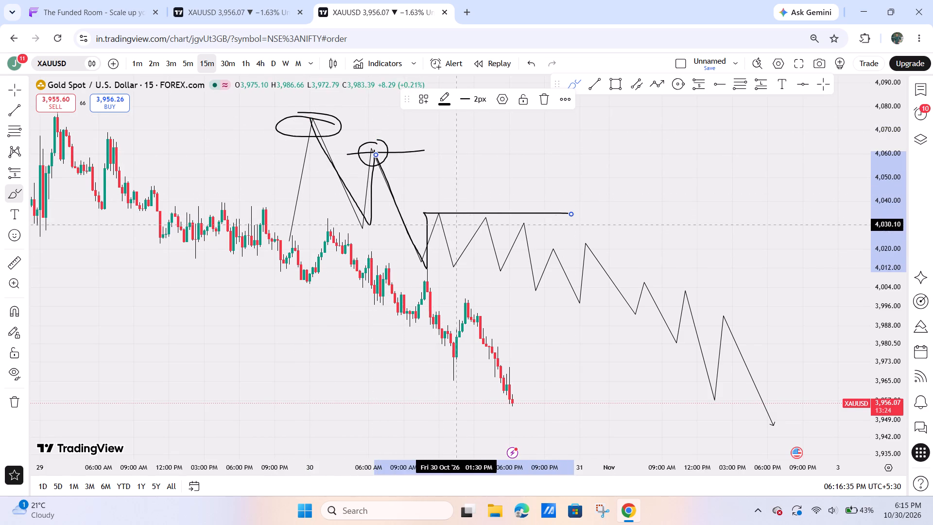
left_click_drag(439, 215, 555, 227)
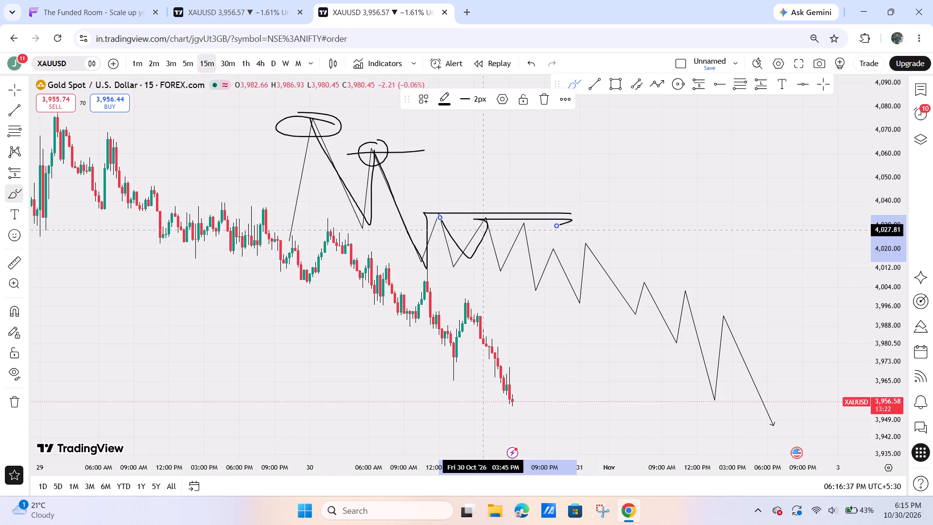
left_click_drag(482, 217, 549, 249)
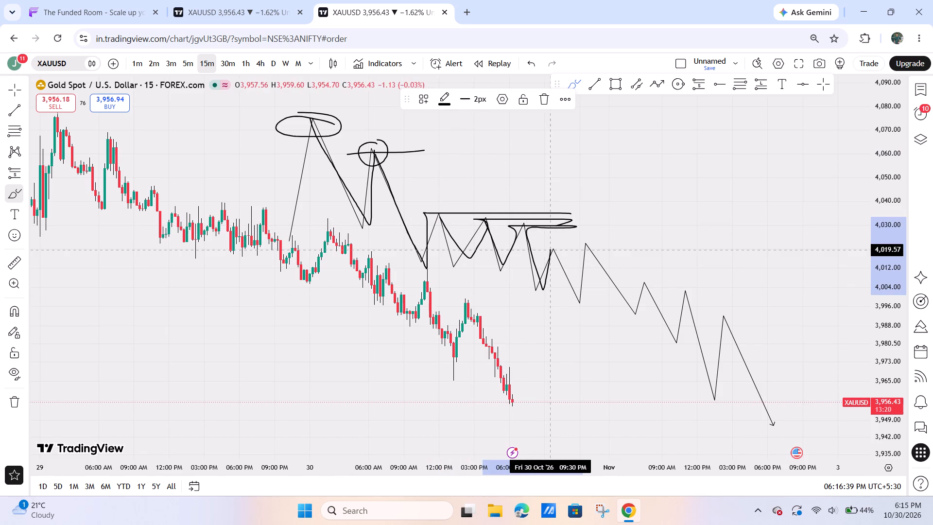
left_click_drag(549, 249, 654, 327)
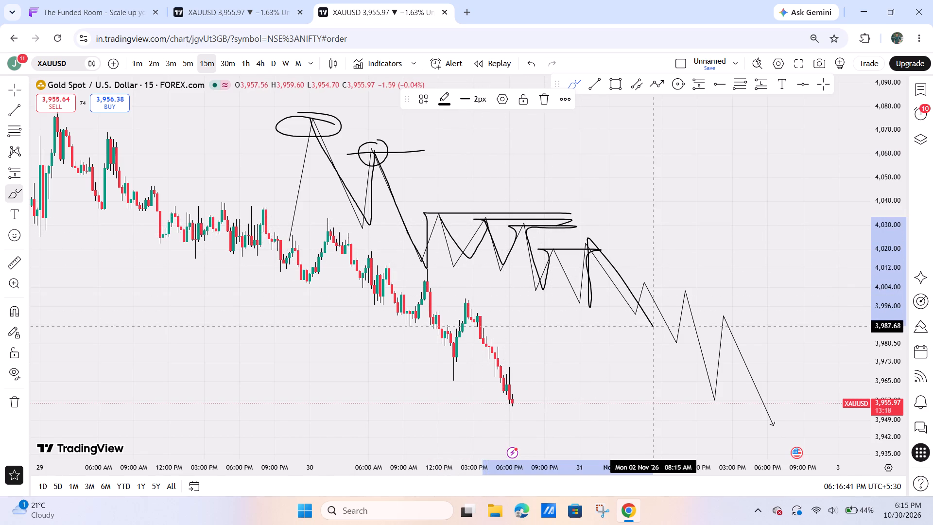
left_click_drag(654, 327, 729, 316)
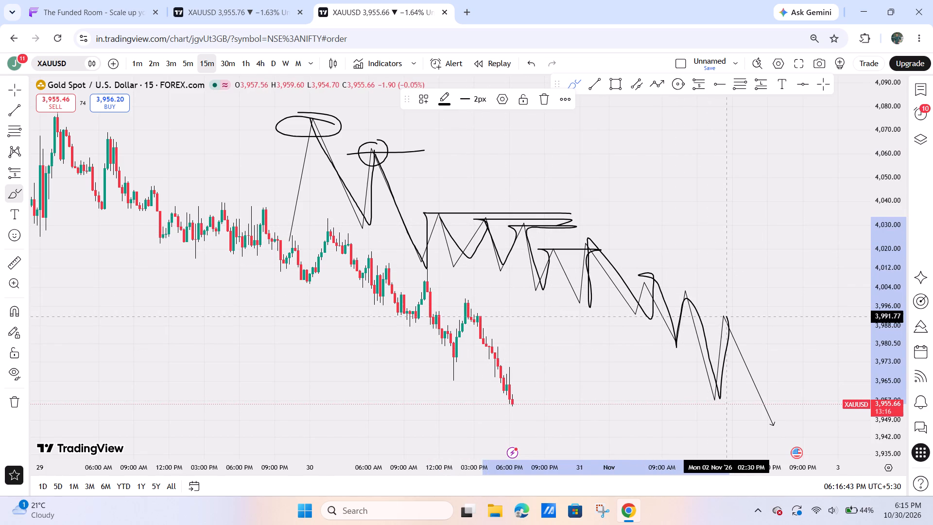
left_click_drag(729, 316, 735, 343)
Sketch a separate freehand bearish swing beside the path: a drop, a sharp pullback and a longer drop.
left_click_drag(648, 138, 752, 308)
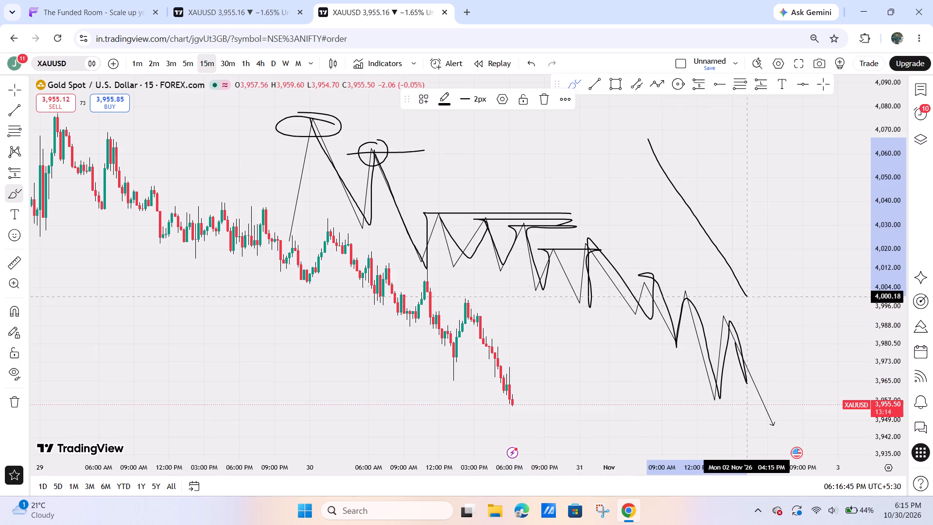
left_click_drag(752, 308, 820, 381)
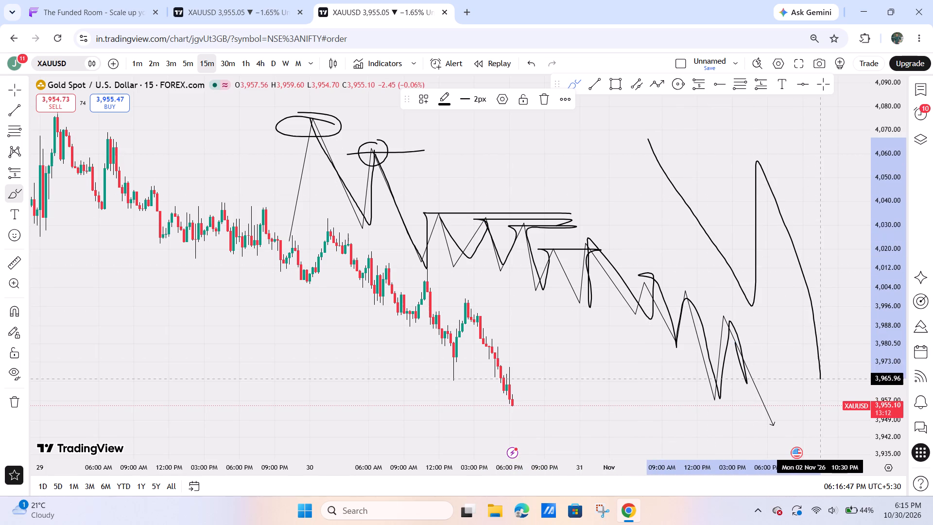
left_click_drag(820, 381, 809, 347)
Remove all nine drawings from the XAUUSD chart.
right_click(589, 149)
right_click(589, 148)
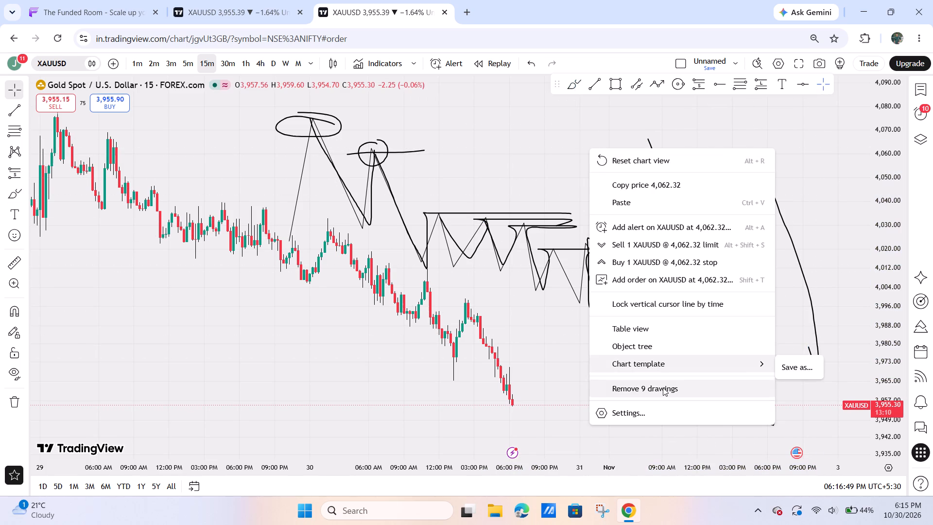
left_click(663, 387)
Switch XAUUSD to the weekly timeframe and draw a rectangle zone at about 3,945–3,964 from early June 2026 to mid-January 2027.
left_click_drag(607, 341, 802, 225)
left_click_drag(501, 245, 755, 299)
scroll(736, 304, "up", 14)
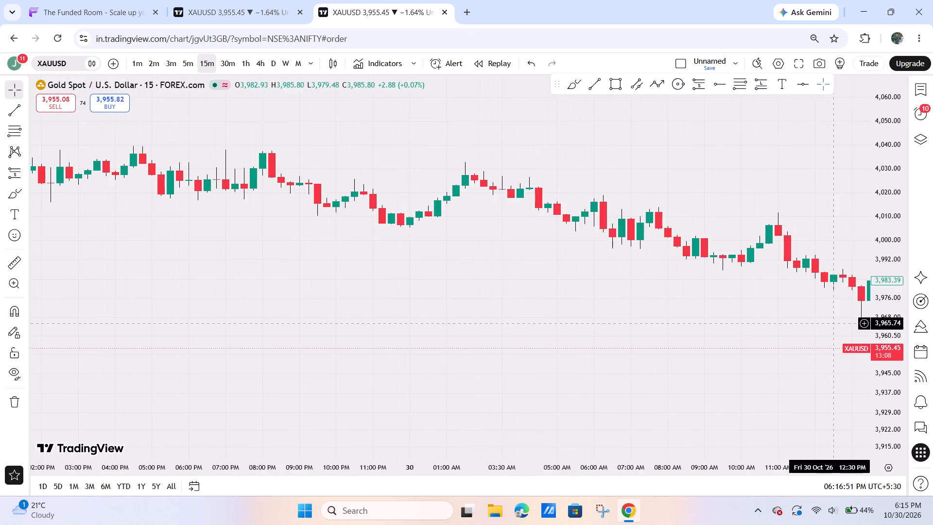
left_click_drag(815, 330, 390, 229)
left_click(290, 62)
scroll(635, 279, "down", 4)
left_click_drag(889, 152, 877, 350)
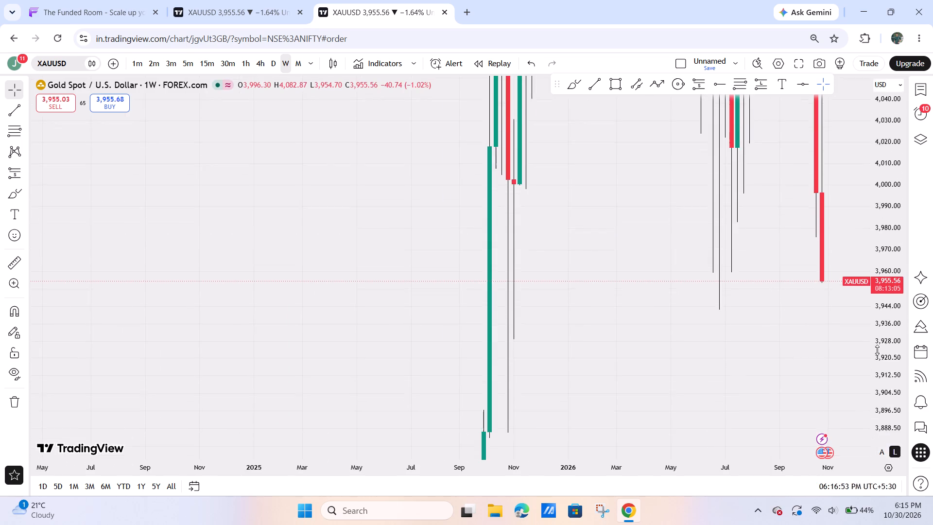
left_click_drag(877, 350, 859, 384)
left_click_drag(835, 393, 310, 393)
scroll(553, 143, "up", 1)
left_click(620, 85)
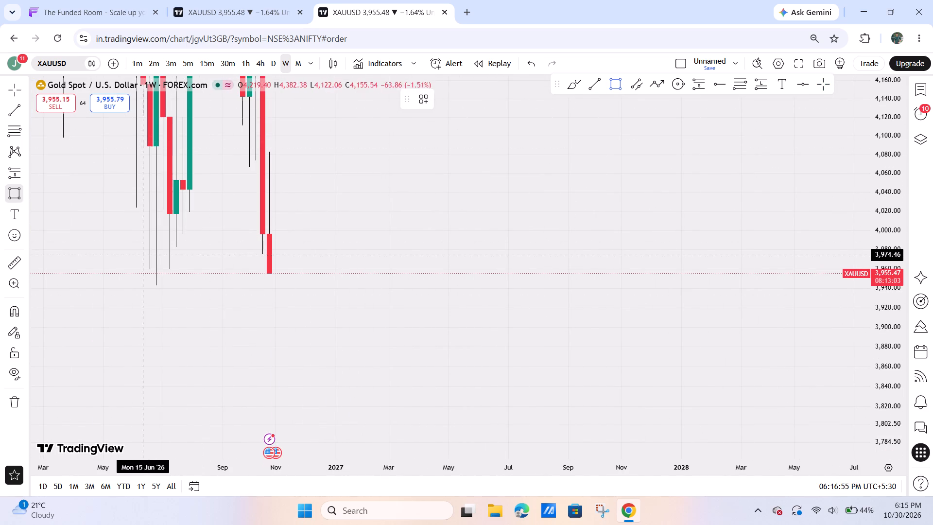
left_click_drag(128, 265, 133, 265)
left_click_drag(352, 284, 353, 279)
Switch XAUUSD to the 4-hour timeframe around the latest candles and the grey zone.
left_click_drag(372, 240, 750, 256)
left_click_drag(889, 173, 851, 289)
left_click_drag(776, 185, 674, 239)
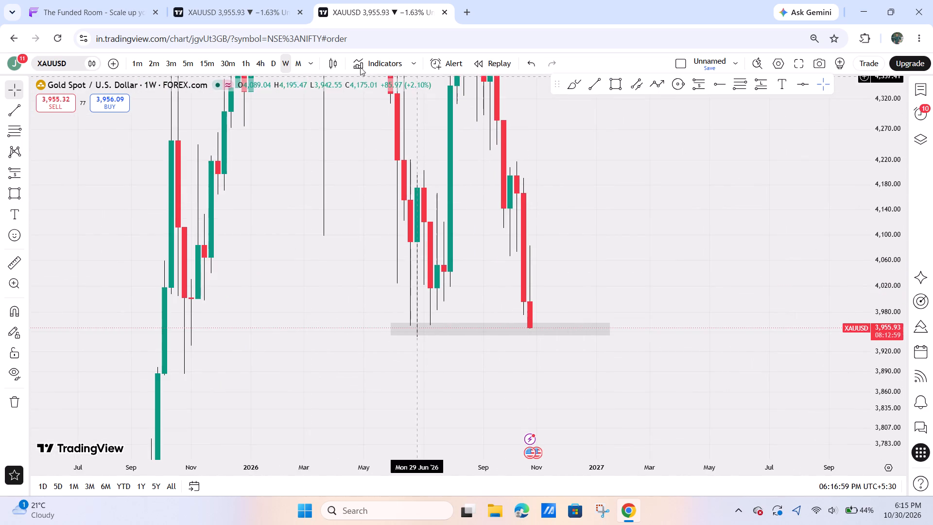
left_click(263, 65)
scroll(299, 92, "down", 7)
left_click_drag(881, 389, 822, 80)
scroll(753, 269, "up", 6)
left_click_drag(696, 308, 735, 88)
left_click_drag(705, 97, 654, 181)
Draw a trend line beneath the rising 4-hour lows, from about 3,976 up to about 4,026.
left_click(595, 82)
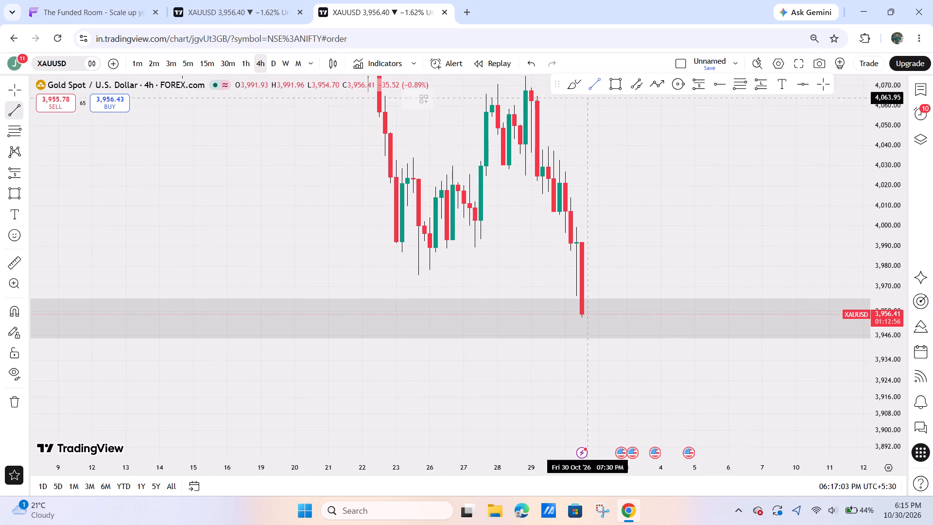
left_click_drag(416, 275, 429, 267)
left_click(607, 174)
Draw a rising parallel channel over the late-October rally, its upper line running from 4,028.76 on 23 October to 4,093.63.
left_click_drag(645, 218, 742, 201)
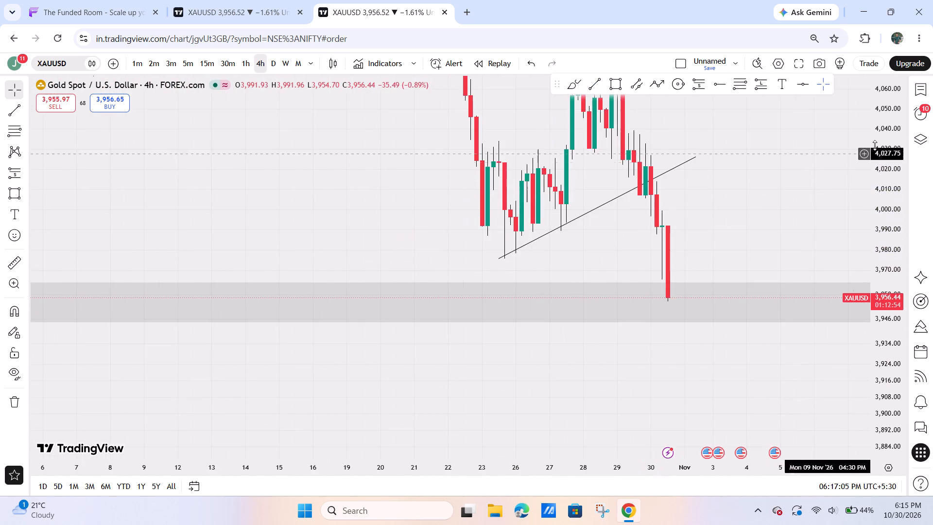
left_click_drag(887, 134, 848, 254)
left_click_drag(801, 244, 730, 267)
scroll(461, 241, "down", 3)
left_click_drag(691, 176, 627, 183)
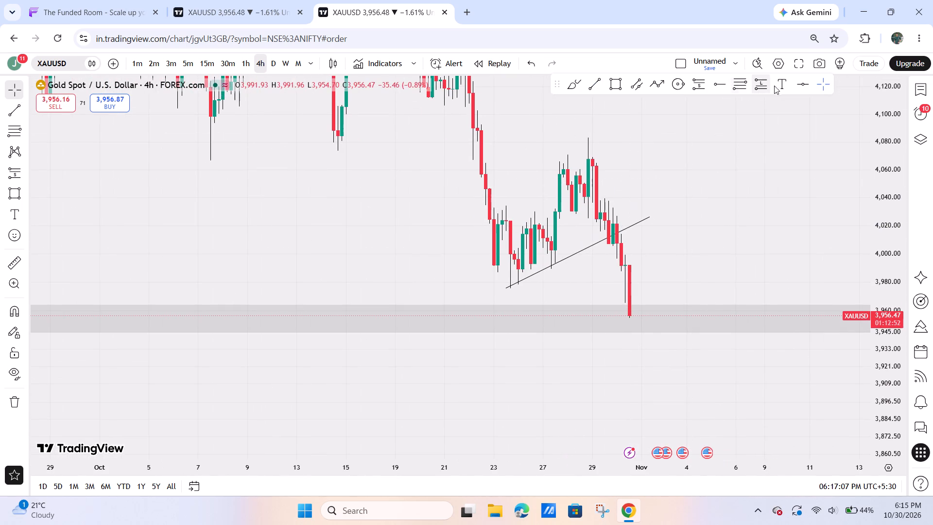
left_click(639, 86)
left_click_drag(492, 213, 500, 207)
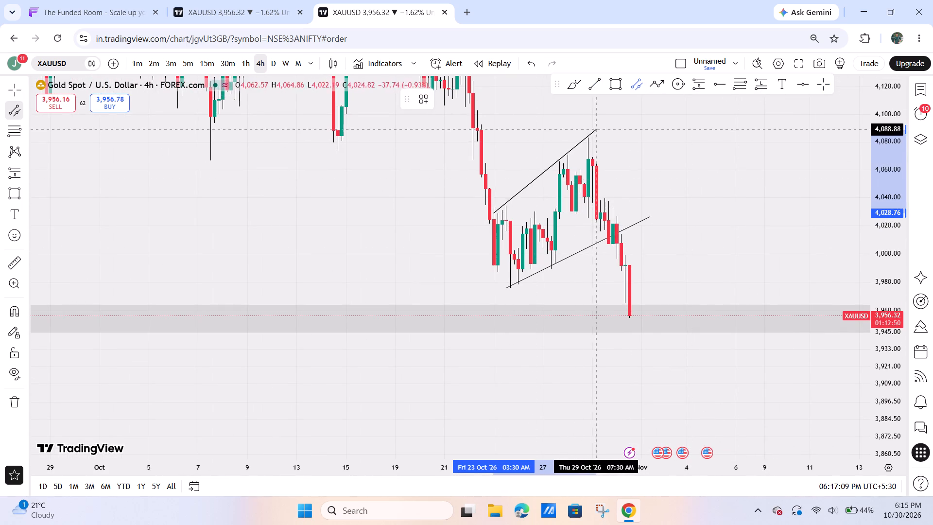
left_click(607, 123)
left_click(671, 170)
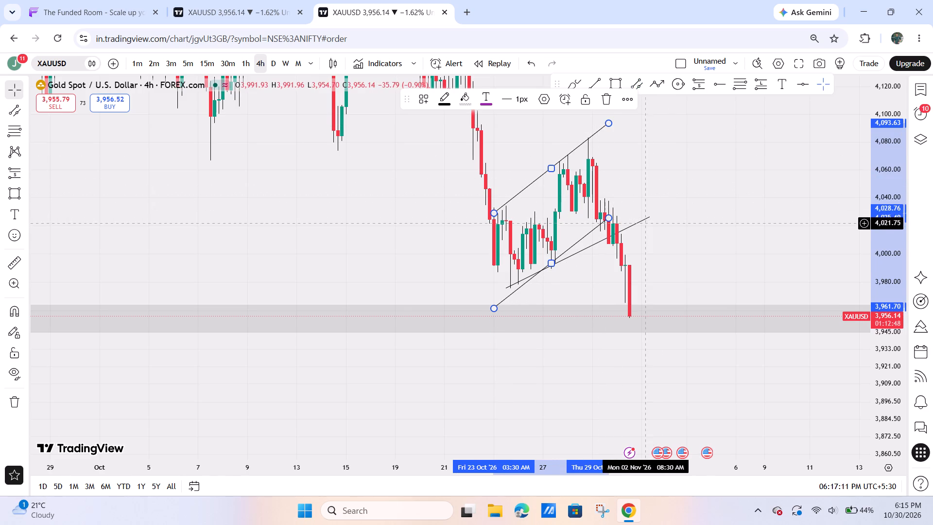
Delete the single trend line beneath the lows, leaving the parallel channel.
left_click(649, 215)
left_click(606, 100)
Extend the parallel channel to about the end of 30 October, with its lower line ending near 4,035.
left_click_drag(610, 214, 638, 207)
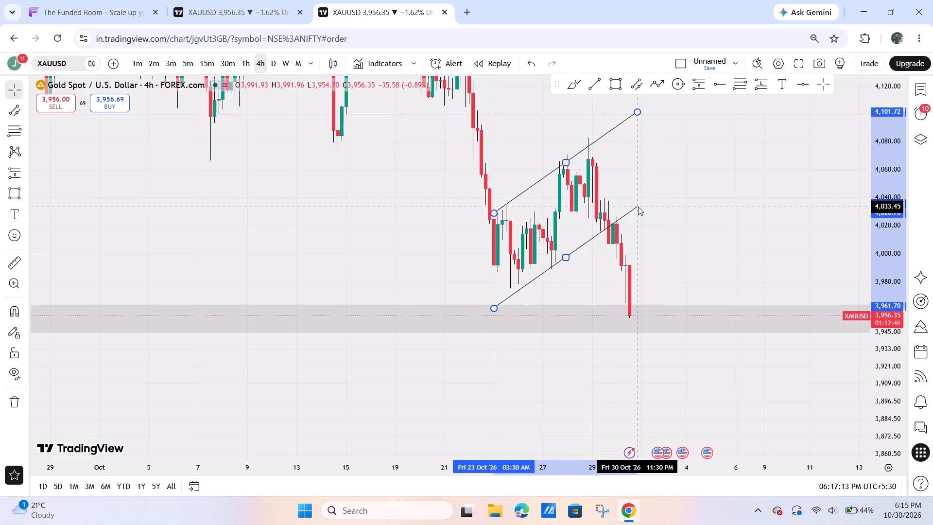
left_click_drag(638, 207, 640, 204)
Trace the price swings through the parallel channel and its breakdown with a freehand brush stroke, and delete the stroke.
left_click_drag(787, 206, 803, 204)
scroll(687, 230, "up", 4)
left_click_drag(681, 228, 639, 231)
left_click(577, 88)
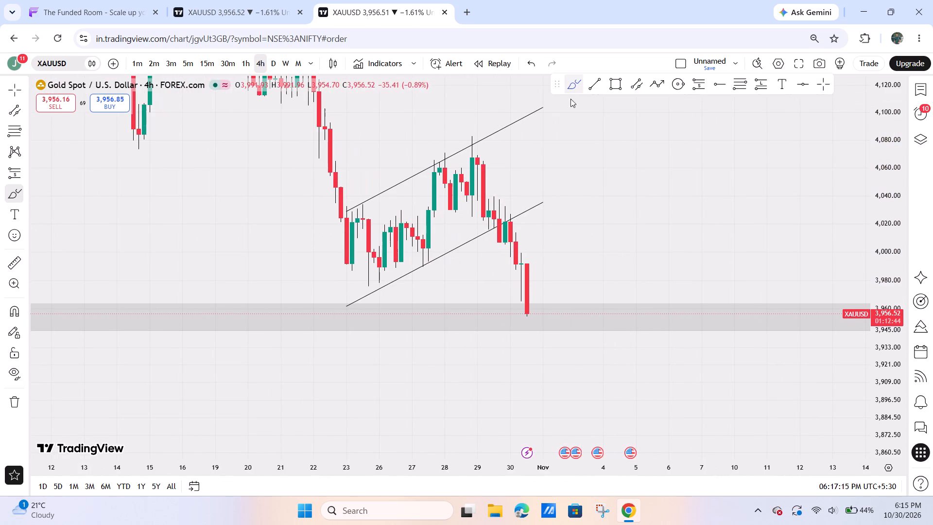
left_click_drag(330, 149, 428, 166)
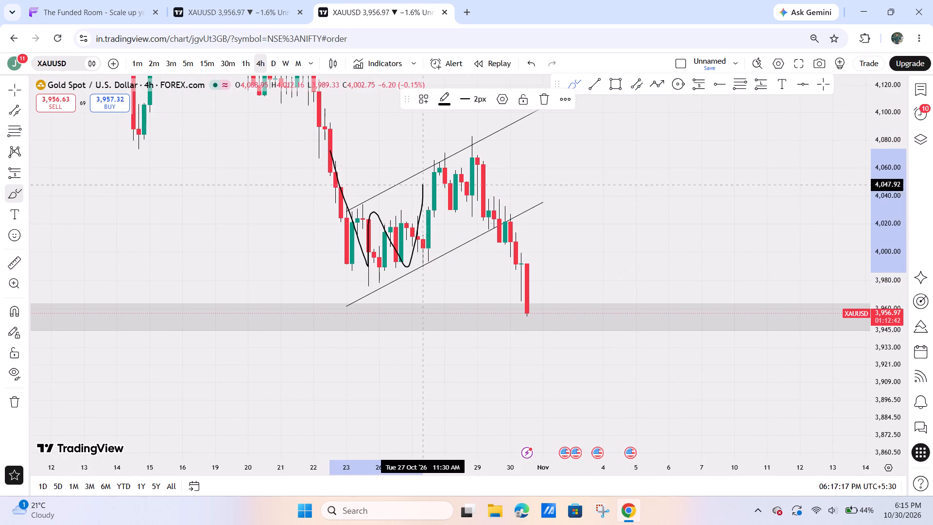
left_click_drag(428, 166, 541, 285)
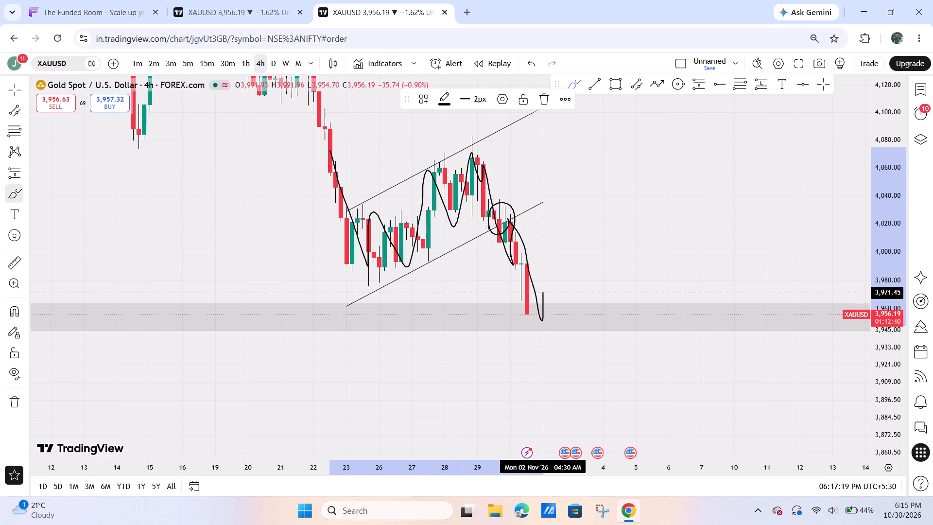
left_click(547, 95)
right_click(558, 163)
Delete the parallel channel drawn over the late-October rally on the XAUUSD 4-hour chart.
left_click_drag(547, 166, 834, 165)
left_click_drag(901, 140, 867, 186)
left_click_drag(812, 186, 766, 186)
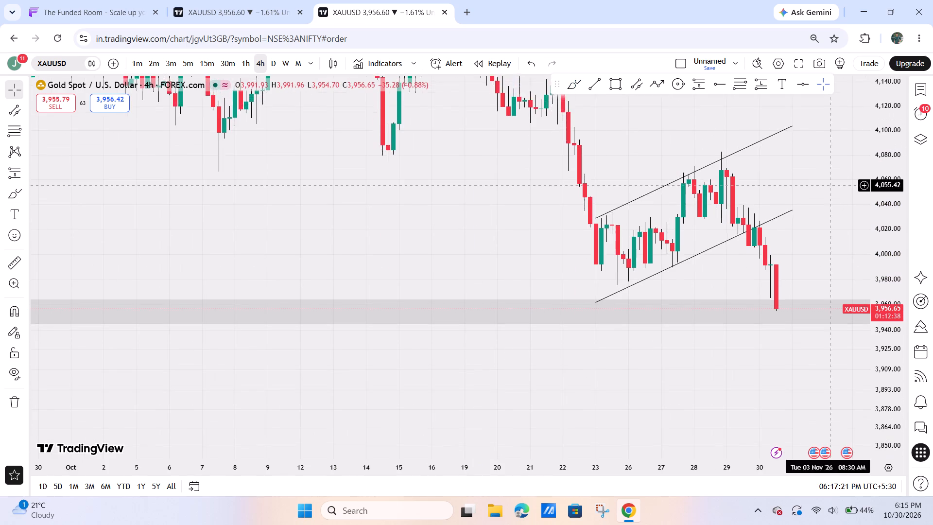
left_click_drag(766, 186, 618, 186)
scroll(642, 297, "down", 1)
left_click_drag(734, 271, 625, 194)
double_click(555, 152)
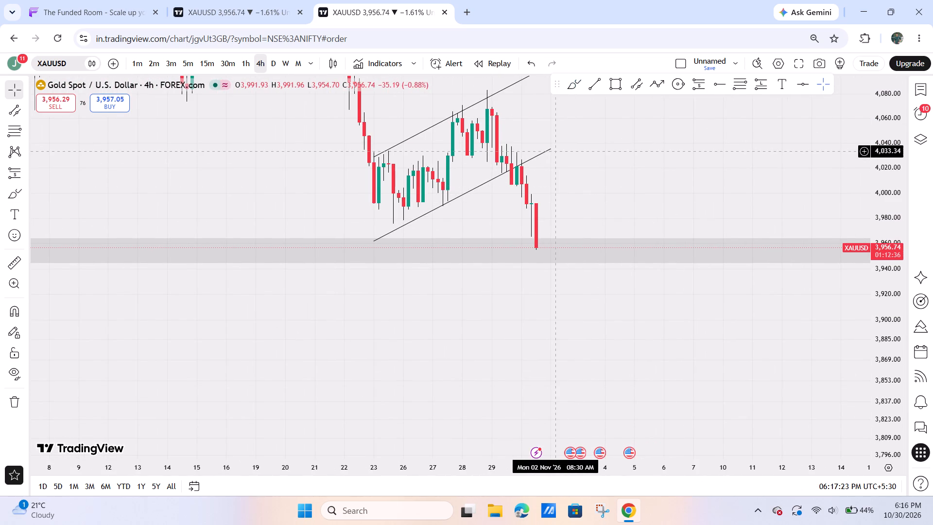
left_click(548, 151)
left_click(603, 102)
Load DXY from the watchlist in the other chart tab to view it on the 1-hour timeframe.
left_click(322, 0)
left_click_drag(312, 0, 326, 0)
left_click(260, 0)
scroll(547, 201, "up", 4)
left_click(839, 164)
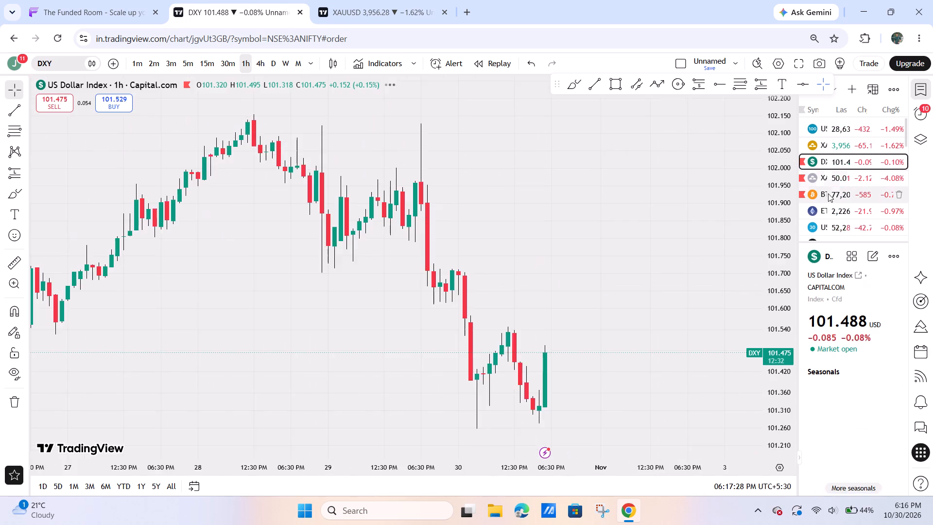
left_click_drag(633, 172, 492, 144)
Open YouTube in a new browser tab.
left_click_drag(469, 0, 467, 12)
left_click(452, 45)
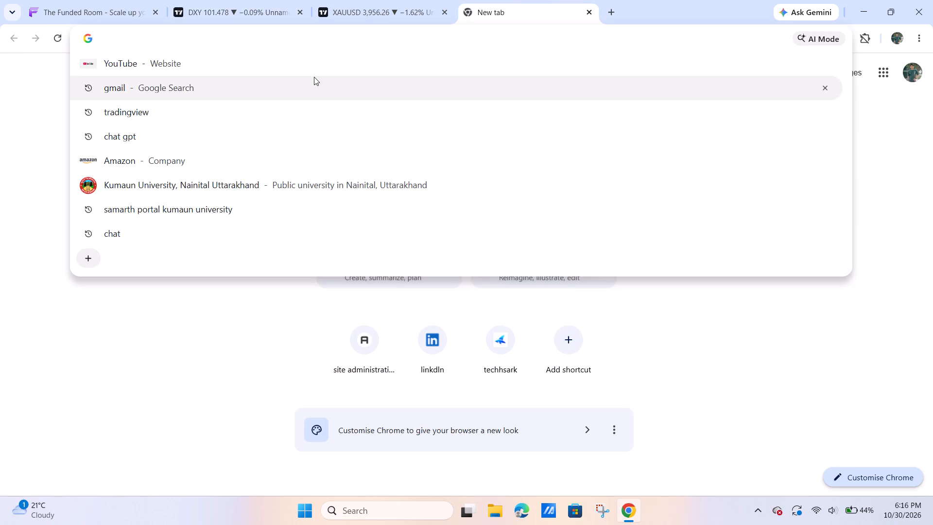
left_click_drag(314, 77, 324, 62)
left_click(324, 62)
left_click(195, 175)
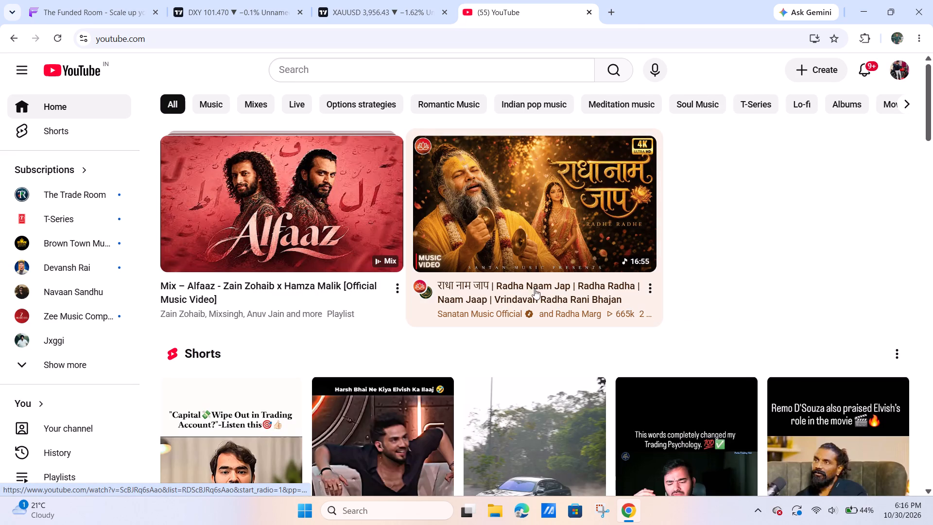
Browse the YouTube home feed and play the 16:55 Radha Naam Jap music video.
scroll(581, 377, "down", 4)
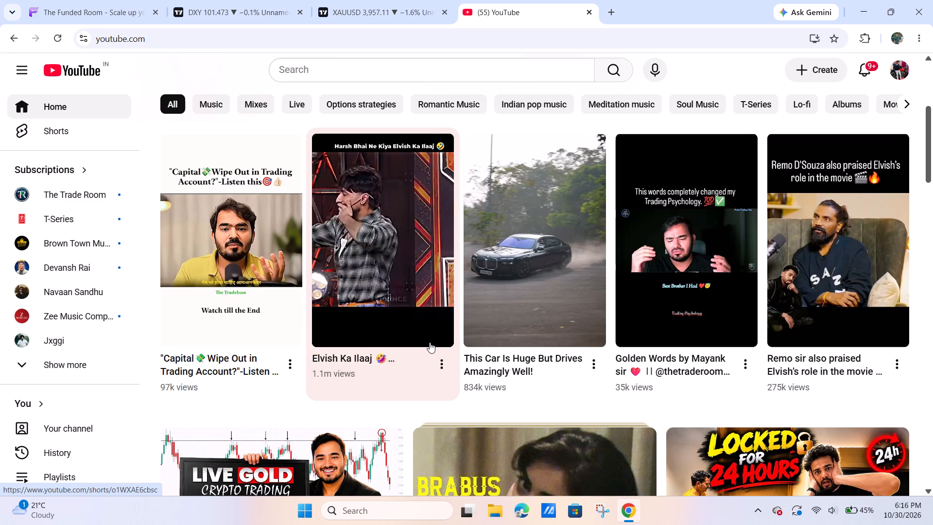
scroll(506, 328, "down", 4)
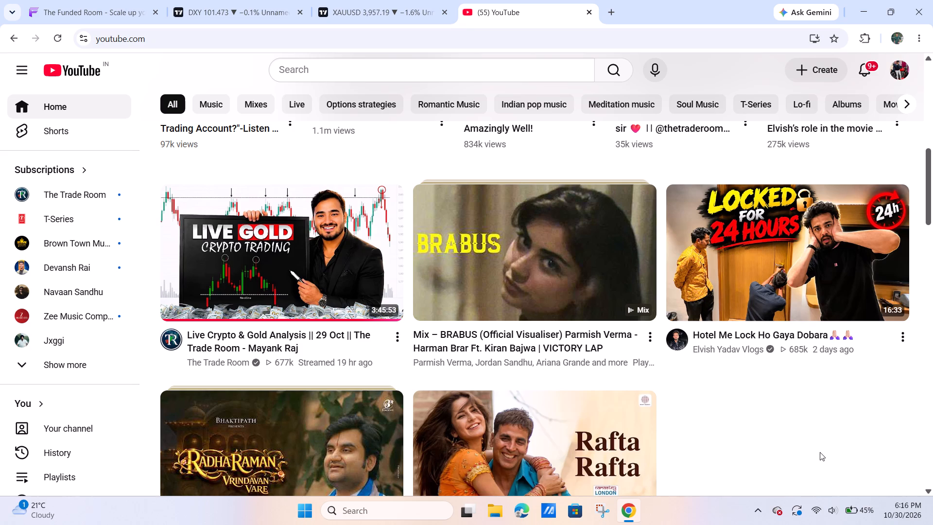
scroll(820, 452, "down", 3)
scroll(822, 454, "up", 6)
scroll(702, 417, "up", 6)
scroll(596, 251, "up", 3)
left_click(584, 219)
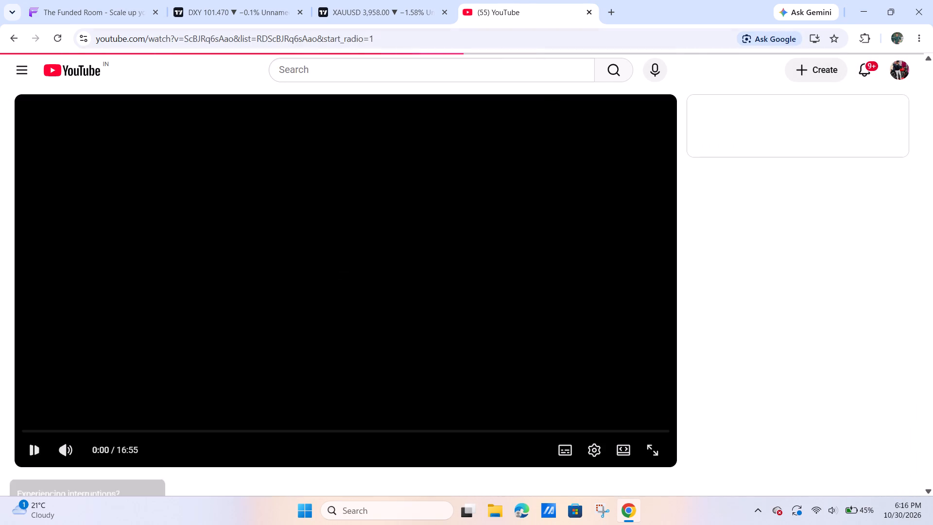
Skip past the opening of the Radha Naam Jap video so it plays in the background.
left_click(344, 0)
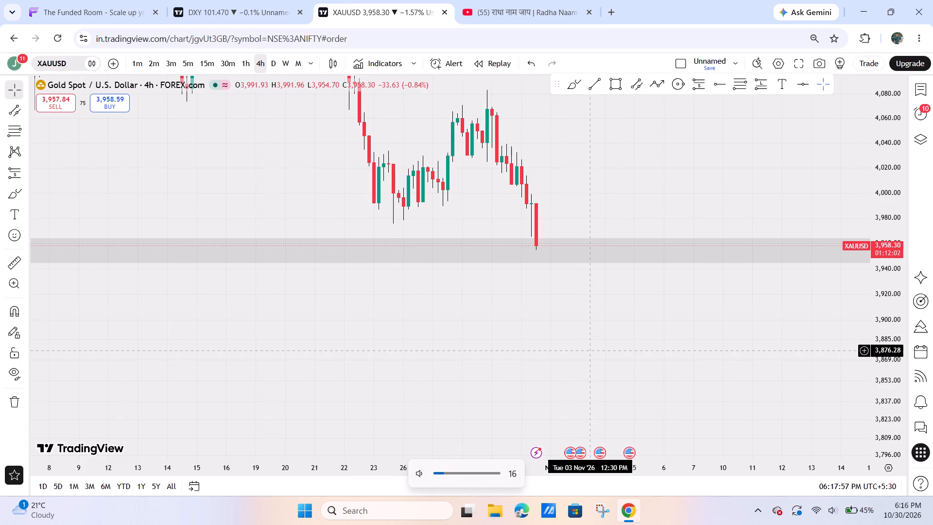
left_click(518, 0)
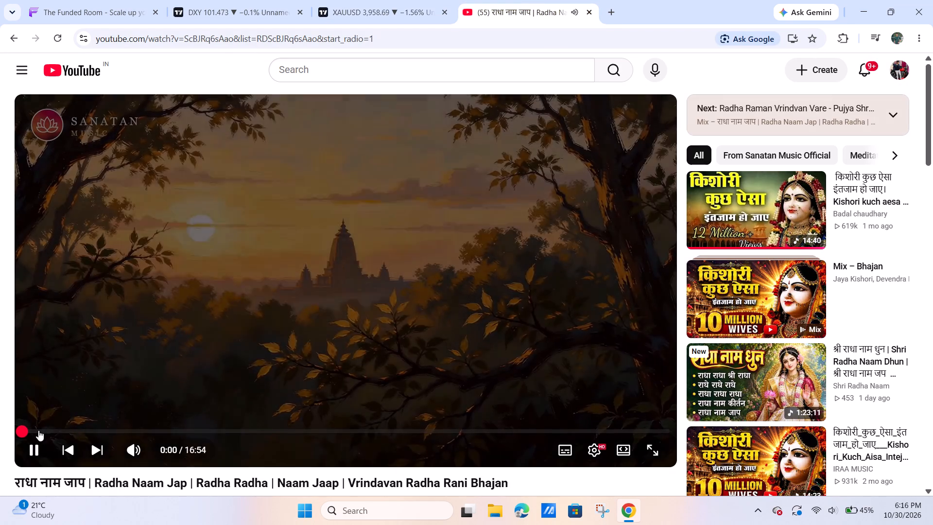
left_click(38, 430)
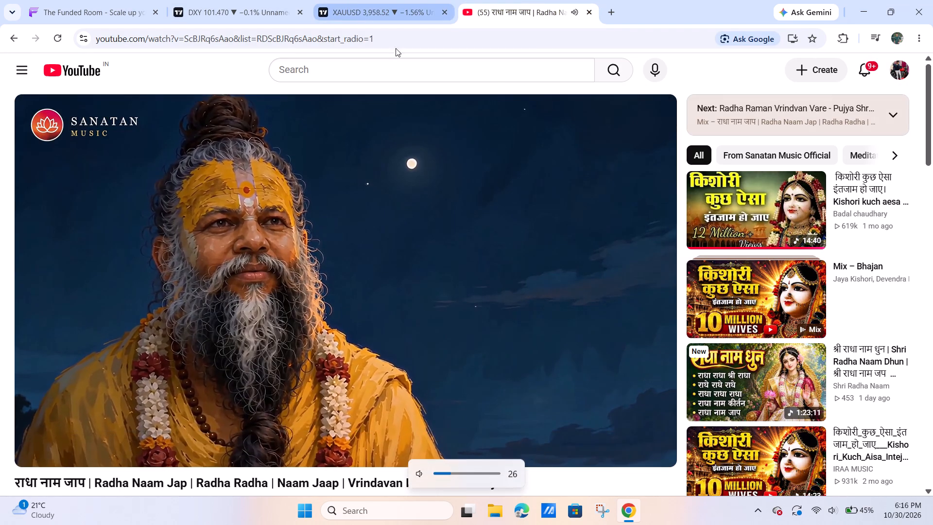
scroll(696, 367, "down", 4)
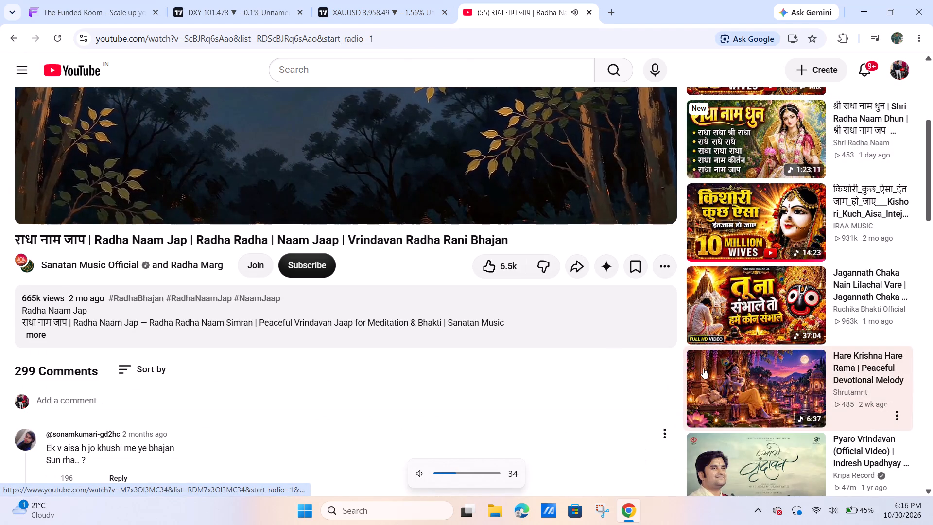
Return to the XAUUSD chart and examine its daily price action around the grey support zone near 3,945 to 3,965.
left_click(351, 0)
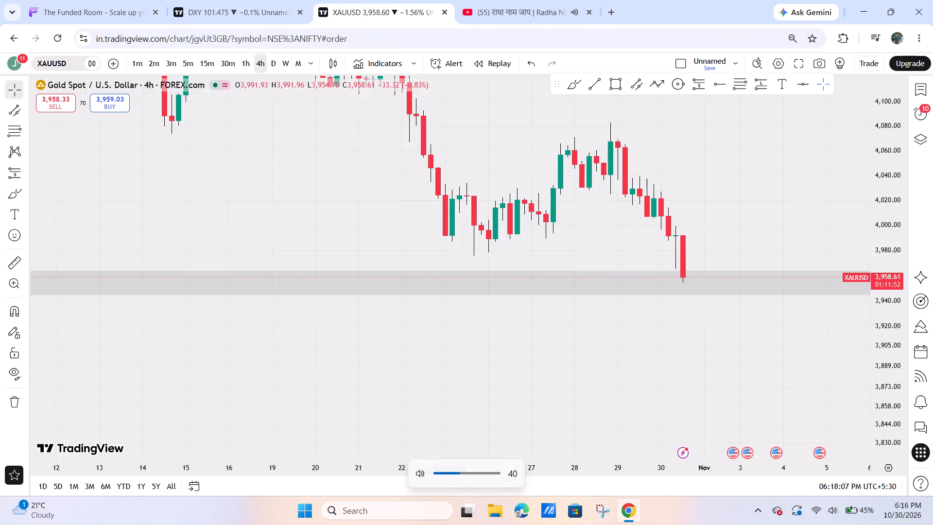
scroll(733, 277, "up", 2)
left_click_drag(719, 205, 701, 262)
scroll(681, 273, "down", 6)
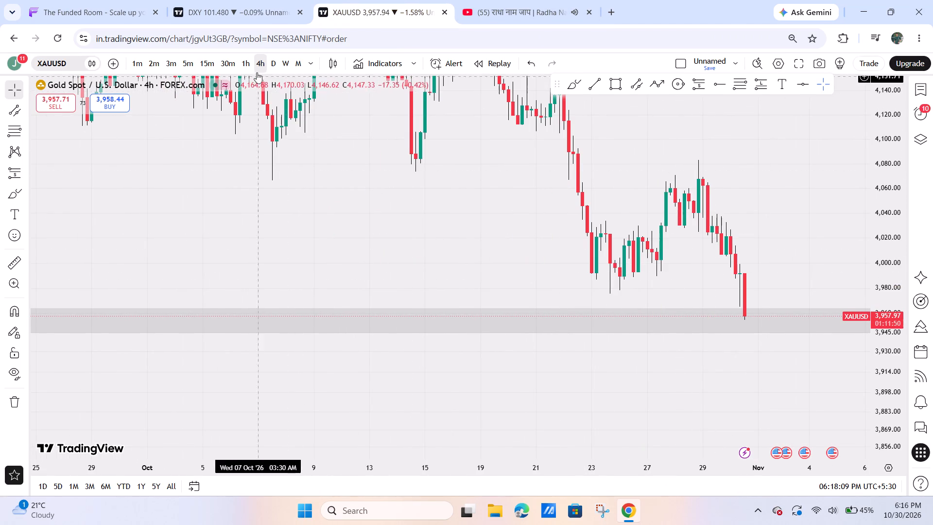
left_click(268, 63)
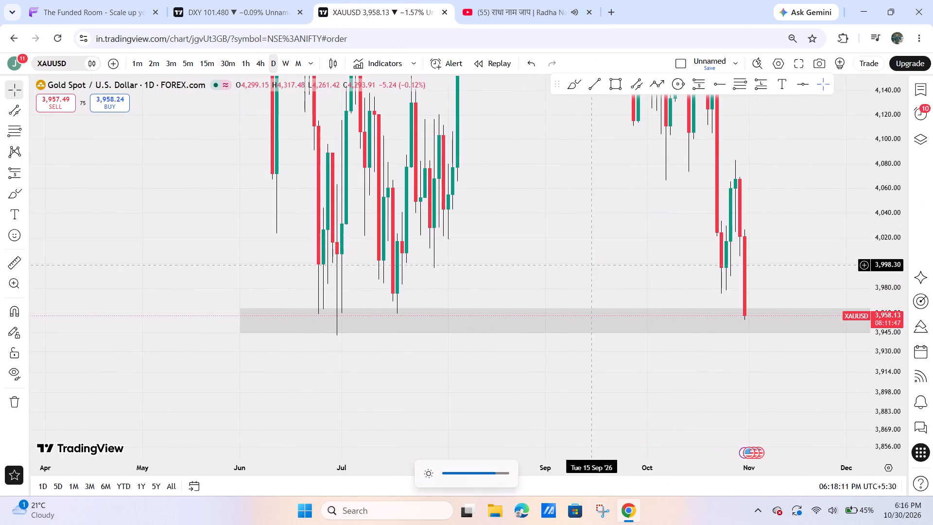
scroll(708, 300, "up", 2)
left_click_drag(894, 174, 859, 321)
left_click_drag(799, 228, 628, 296)
scroll(628, 296, "down", 6)
left_click_drag(896, 216, 875, 305)
left_click_drag(711, 265, 552, 311)
left_click_drag(616, 275, 757, 212)
left_click_drag(895, 180, 854, 301)
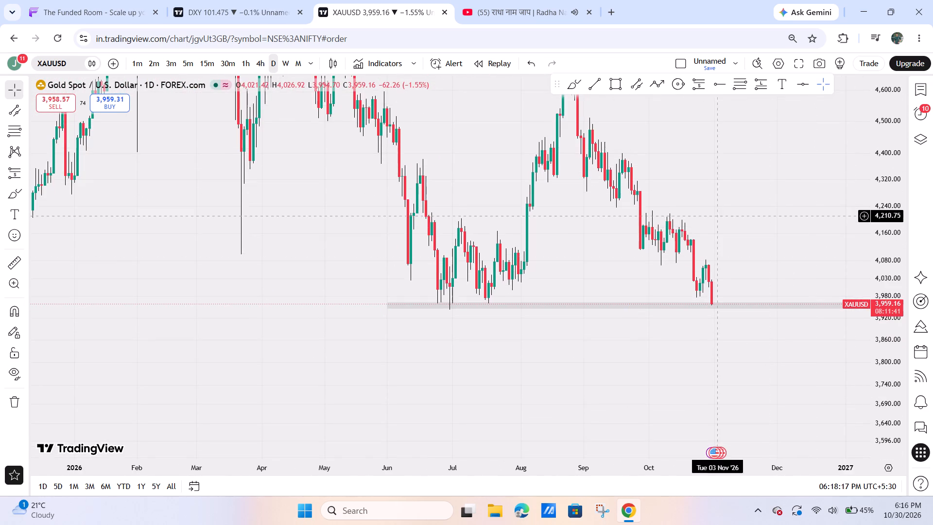
scroll(716, 216, "up", 3)
left_click_drag(724, 240, 760, 301)
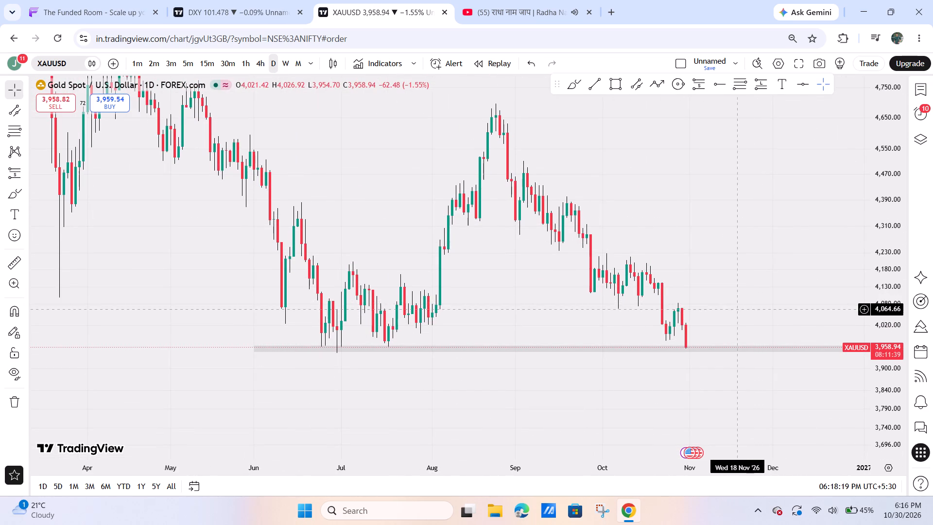
left_click_drag(730, 310, 656, 302)
left_click_drag(655, 284, 695, 228)
left_click_drag(882, 373, 897, 244)
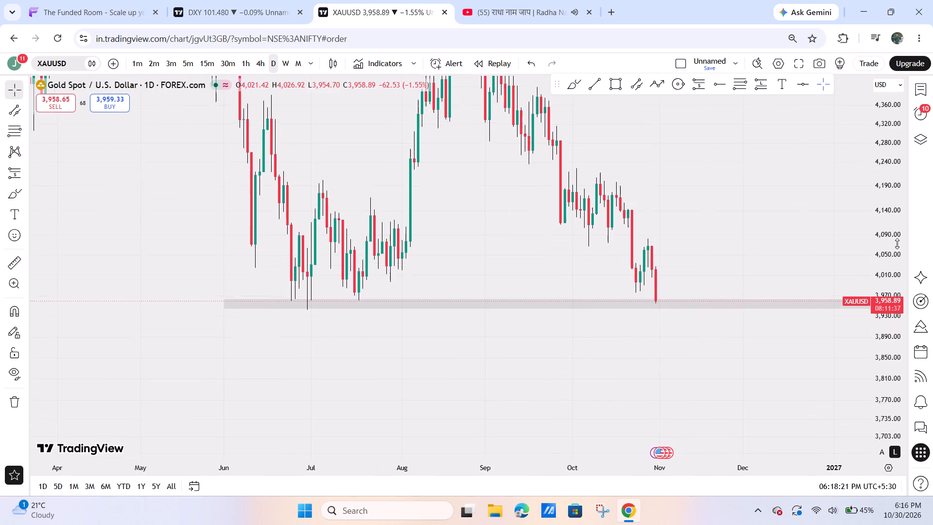
left_click_drag(897, 244, 877, 235)
scroll(828, 305, "up", 4)
Switch XAUUSD back to the 4-hour timeframe and examine the late-October drop into the support zone.
left_click(263, 67)
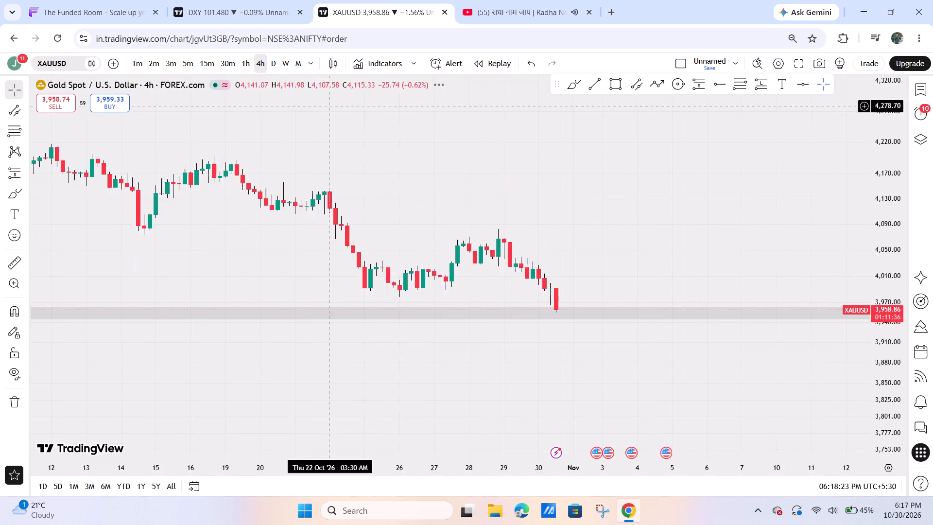
left_click_drag(613, 232, 840, 212)
left_click_drag(882, 386, 847, 45)
left_click_drag(838, 172, 764, 172)
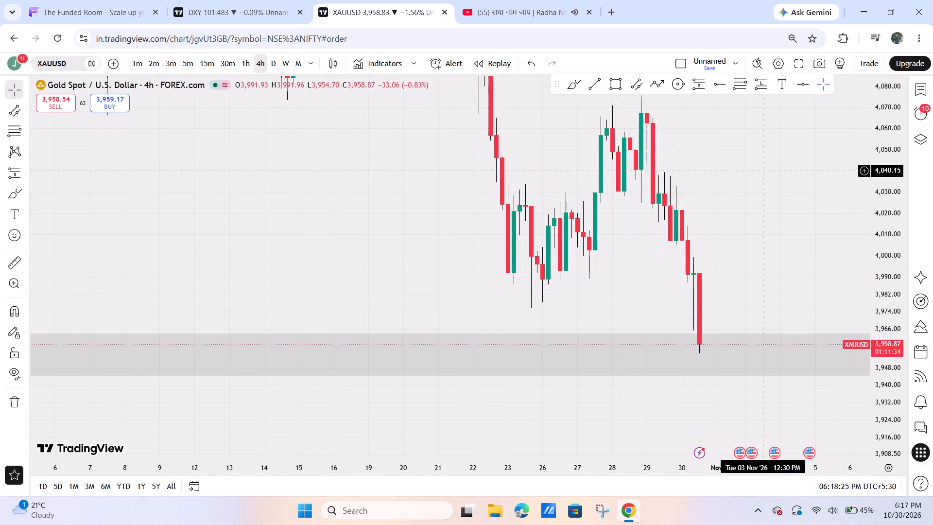
left_click_drag(713, 175, 612, 171)
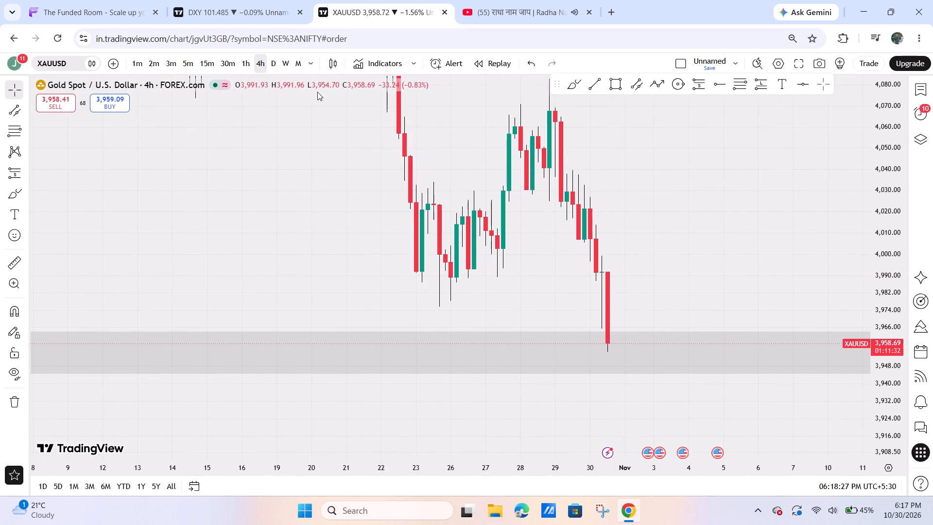
left_click_drag(673, 159, 798, 157)
left_click_drag(869, 136, 872, 204)
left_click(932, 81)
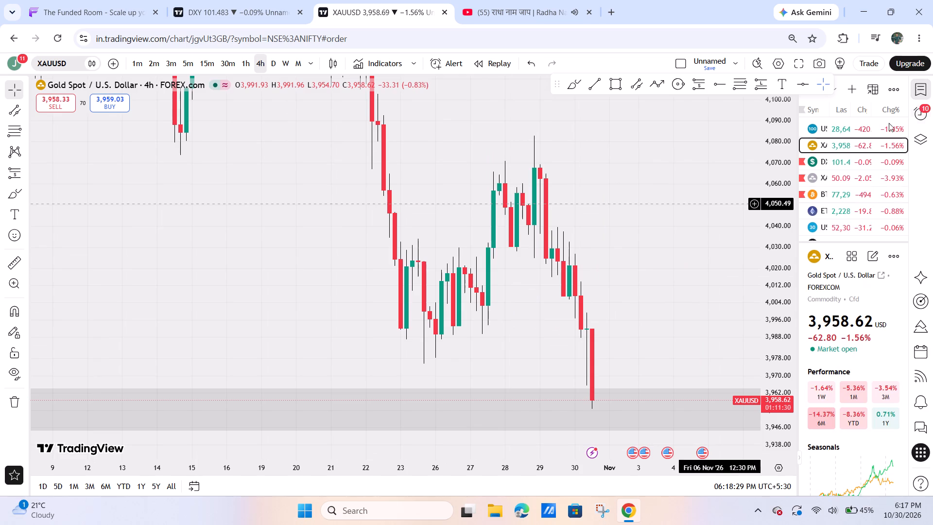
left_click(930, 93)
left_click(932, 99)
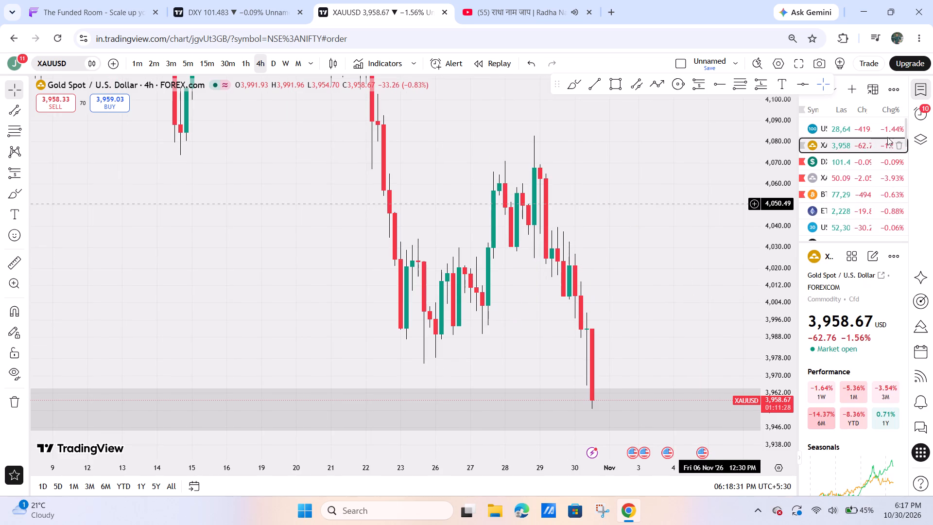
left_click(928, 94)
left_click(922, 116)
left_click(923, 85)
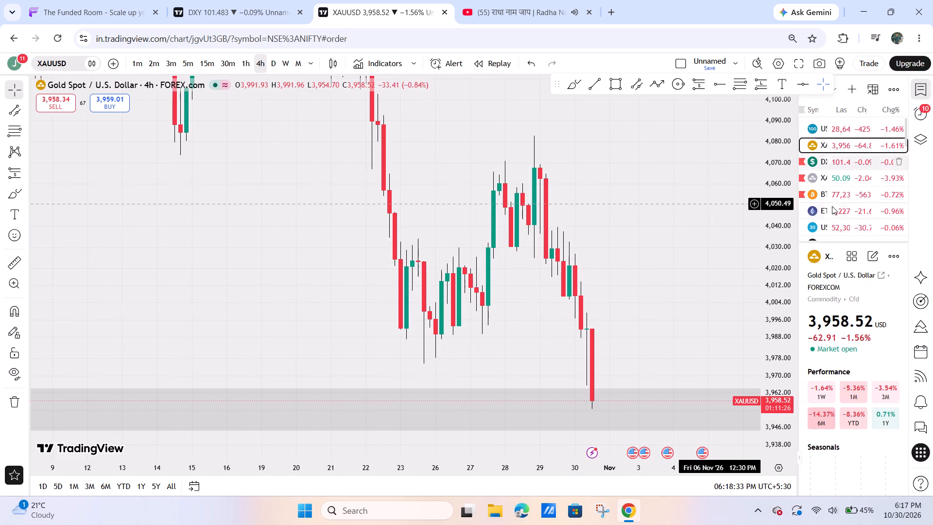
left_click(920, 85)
Draw a rectangle zone on the XAUUSD 4-hour chart from 28 September into early November, spanning 4,114.04 down to about 4,080.
scroll(866, 159, "down", 5)
left_click_drag(910, 150, 891, 241)
left_click_drag(856, 239, 734, 237)
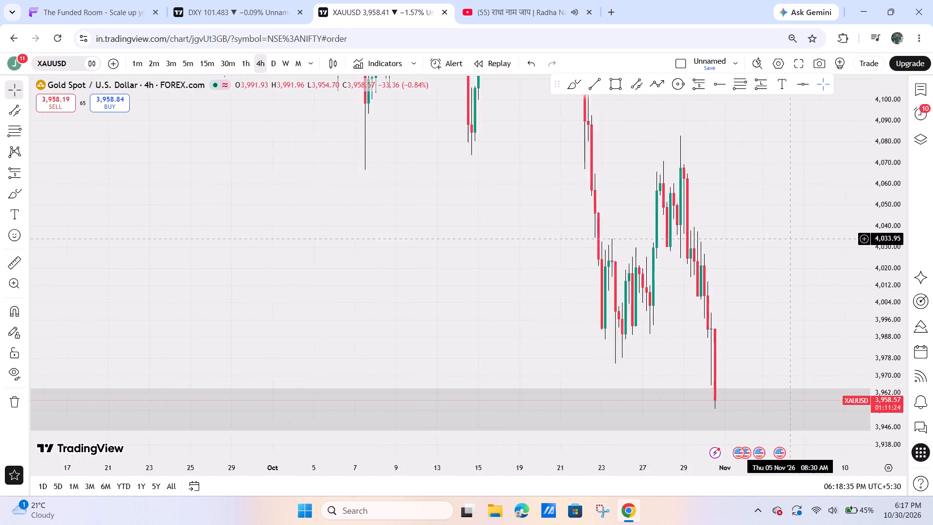
left_click_drag(734, 237, 729, 236)
scroll(722, 235, "up", 5)
left_click_drag(868, 132, 845, 240)
left_click_drag(717, 210, 807, 133)
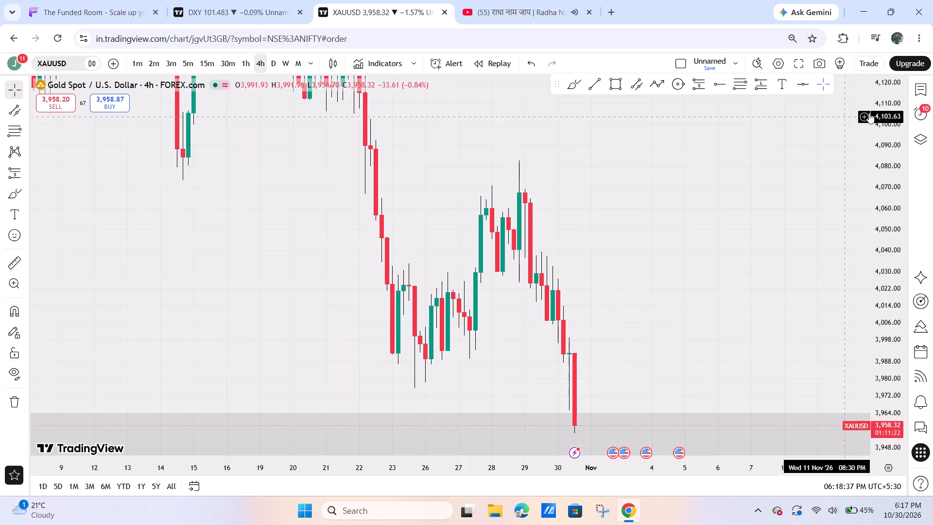
left_click_drag(877, 116, 856, 302)
scroll(795, 268, "down", 3)
scroll(594, 260, "down", 5)
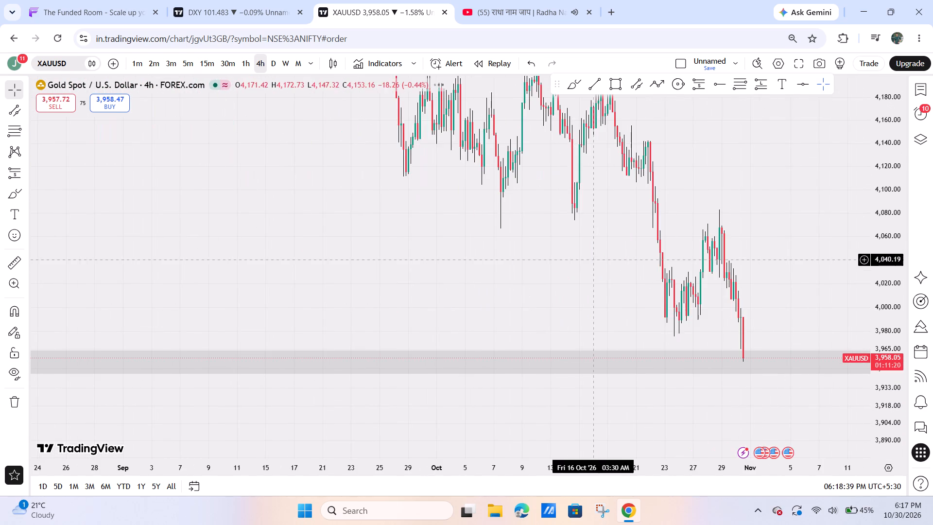
left_click_drag(590, 260, 574, 278)
left_click(611, 73)
left_click(393, 183)
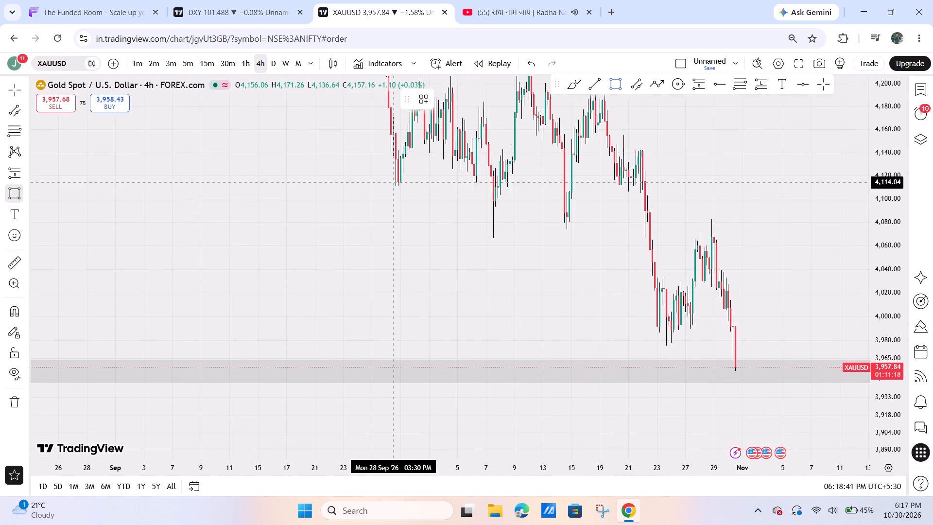
left_click(825, 223)
Draw a Path through the XAUUSD swing highs and lows from late September to 30 October, ending with a projected bounce to about 4,032.
left_click_drag(729, 137, 616, 163)
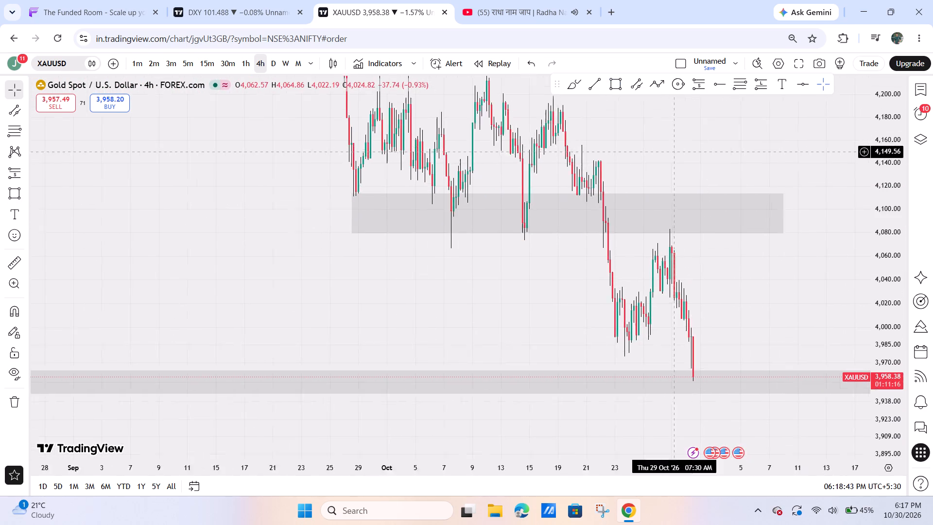
left_click_drag(616, 163, 689, 204)
left_click(653, 78)
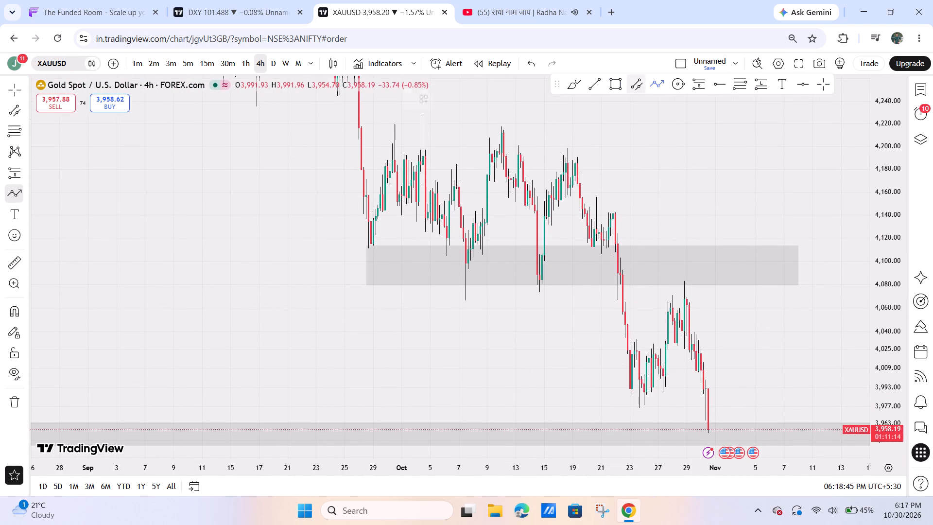
left_click_drag(371, 249, 373, 236)
left_click(401, 121)
left_click_drag(468, 299, 471, 280)
left_click(501, 127)
left_click_drag(540, 294, 546, 276)
left_click(573, 146)
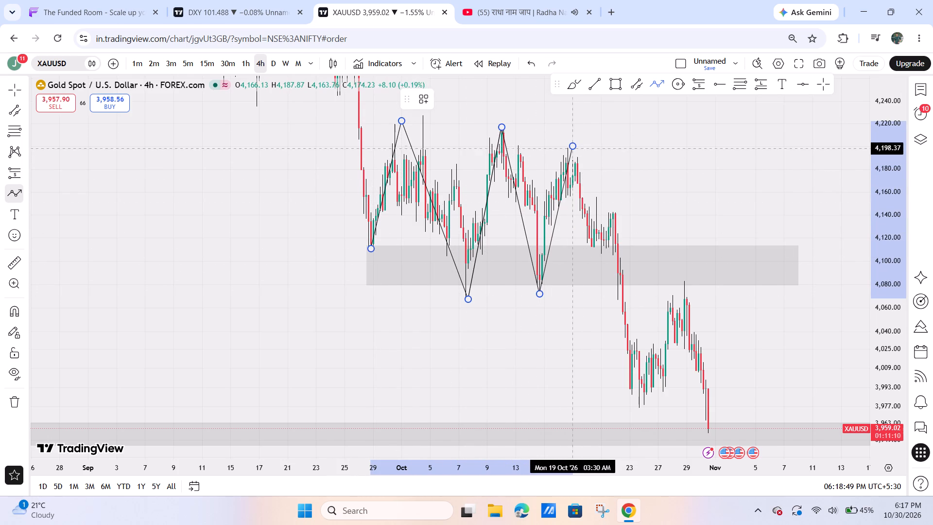
left_click_drag(602, 255, 604, 248)
left_click(616, 208)
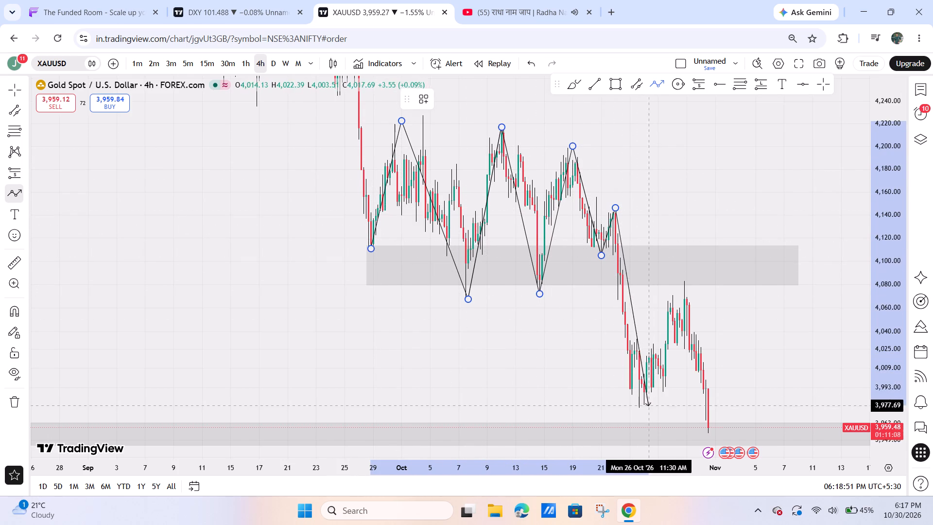
left_click_drag(641, 409, 643, 396)
left_click(686, 282)
left_click(711, 422)
left_click_drag(709, 420, 709, 416)
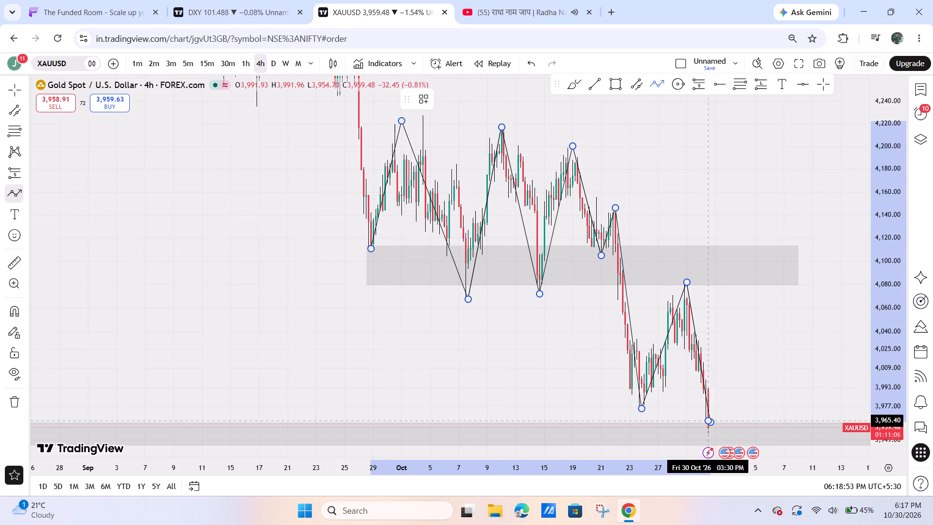
left_click_drag(709, 416, 709, 409)
left_click_drag(735, 341, 650, 382)
right_click(650, 382)
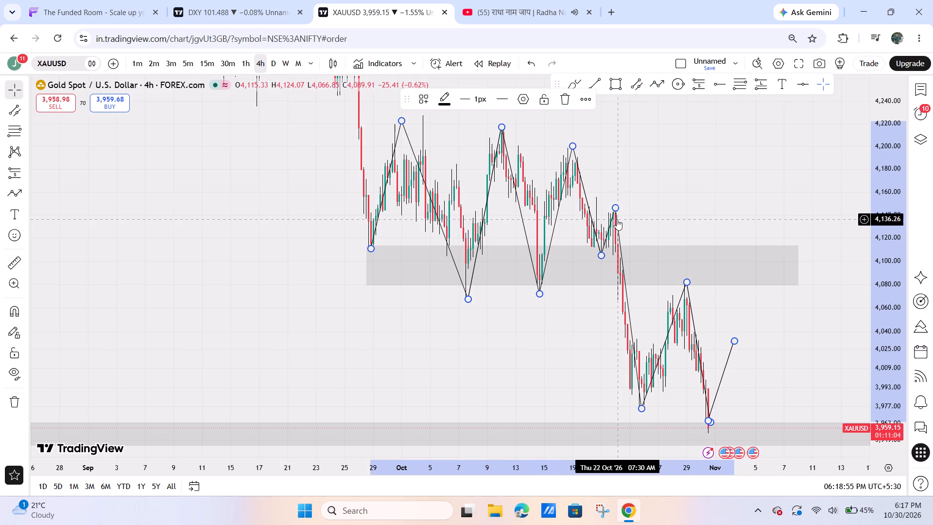
Move the swing path into the empty area beyond the latest candles, so it starts around 27 October near 4,132.
left_click_drag(617, 220, 774, 220)
left_click_drag(774, 220, 842, 199)
left_click_drag(765, 320, 547, 355)
left_click_drag(638, 269, 698, 266)
left_click_drag(745, 212, 670, 243)
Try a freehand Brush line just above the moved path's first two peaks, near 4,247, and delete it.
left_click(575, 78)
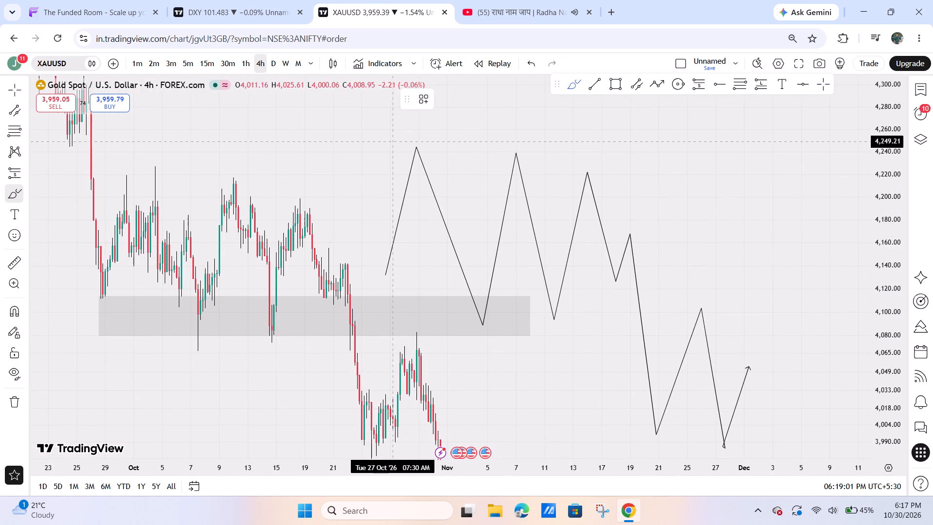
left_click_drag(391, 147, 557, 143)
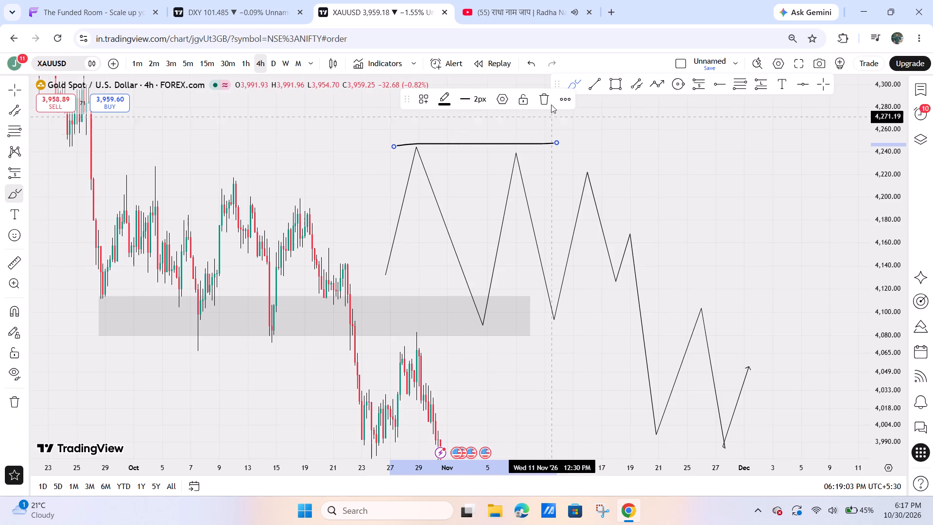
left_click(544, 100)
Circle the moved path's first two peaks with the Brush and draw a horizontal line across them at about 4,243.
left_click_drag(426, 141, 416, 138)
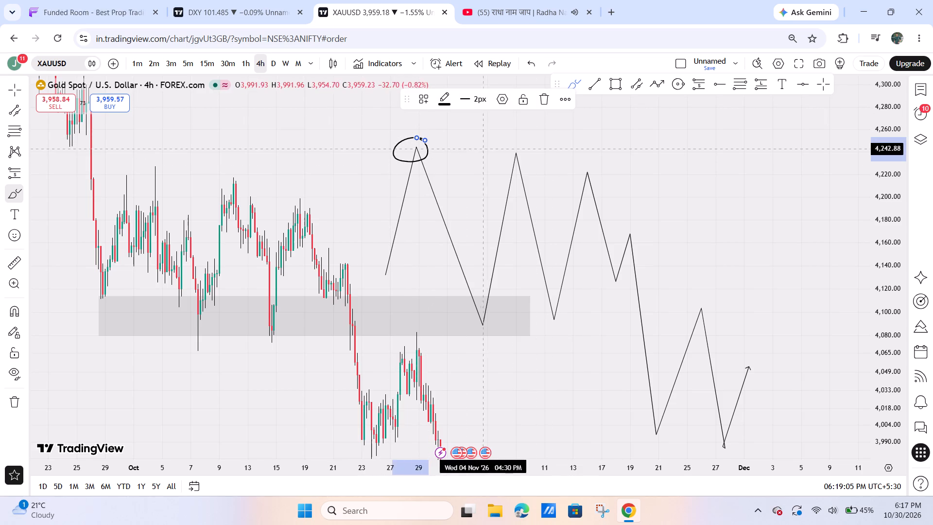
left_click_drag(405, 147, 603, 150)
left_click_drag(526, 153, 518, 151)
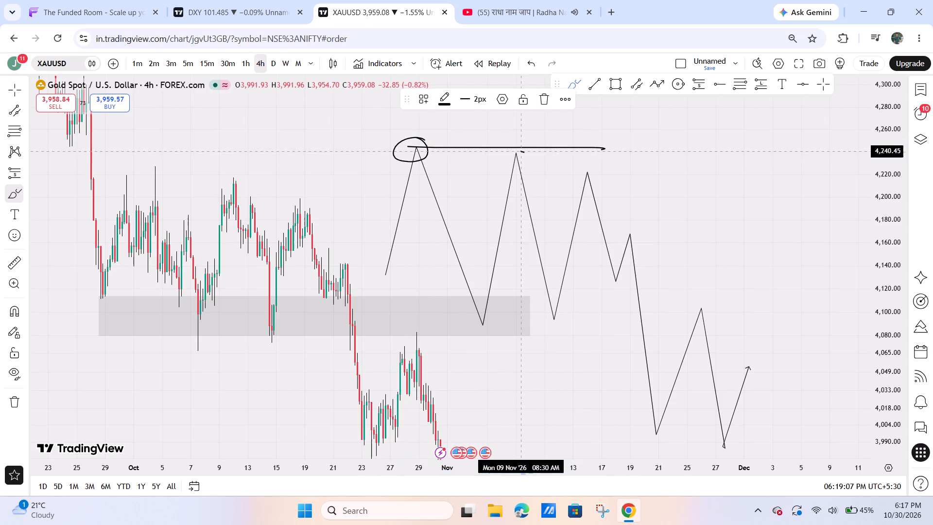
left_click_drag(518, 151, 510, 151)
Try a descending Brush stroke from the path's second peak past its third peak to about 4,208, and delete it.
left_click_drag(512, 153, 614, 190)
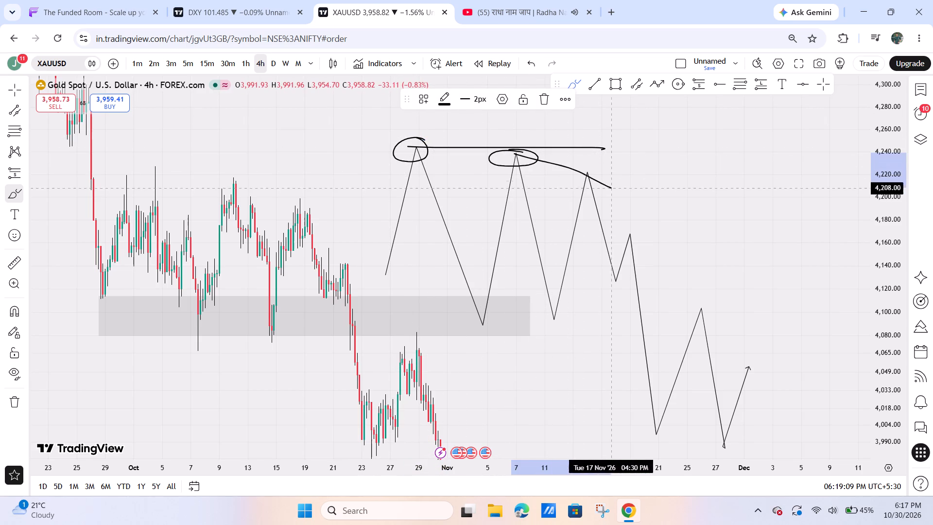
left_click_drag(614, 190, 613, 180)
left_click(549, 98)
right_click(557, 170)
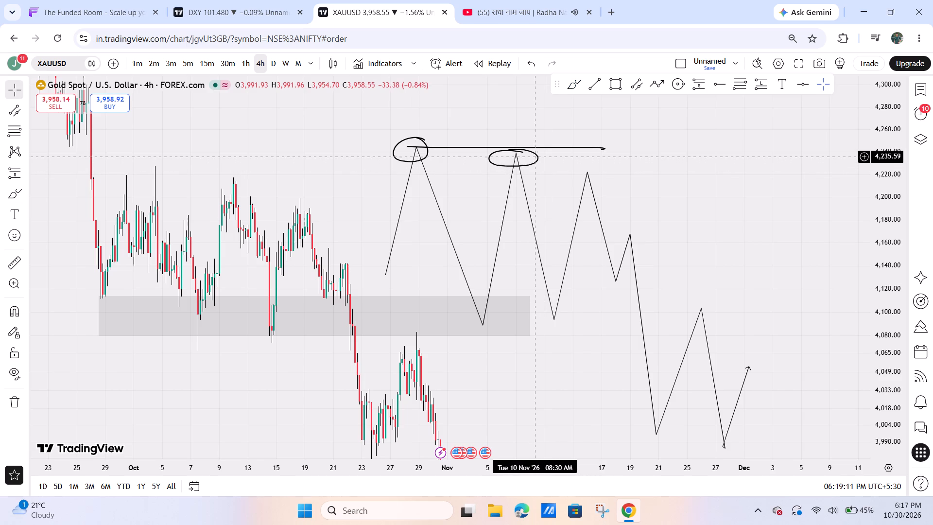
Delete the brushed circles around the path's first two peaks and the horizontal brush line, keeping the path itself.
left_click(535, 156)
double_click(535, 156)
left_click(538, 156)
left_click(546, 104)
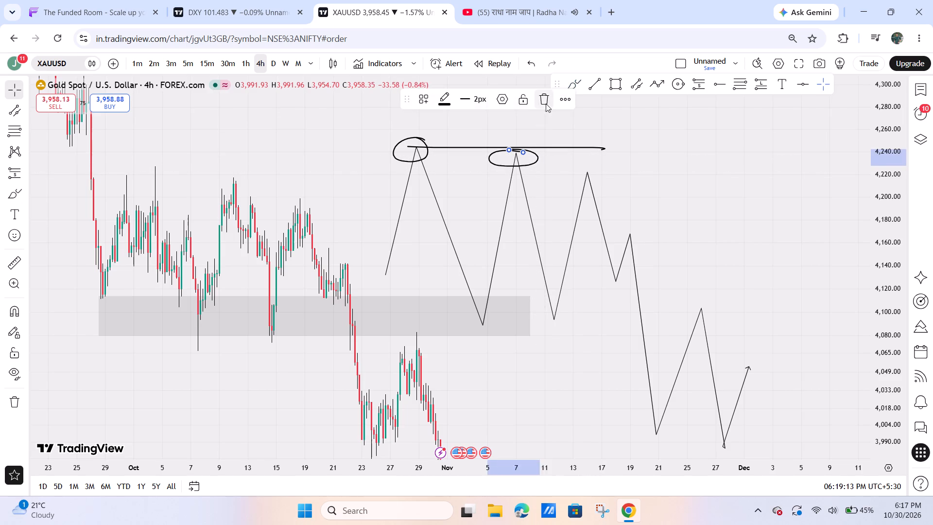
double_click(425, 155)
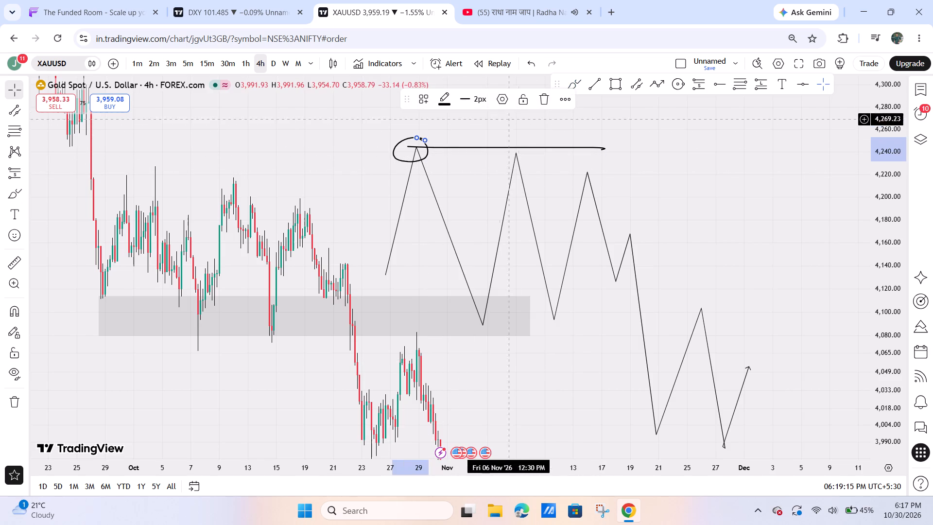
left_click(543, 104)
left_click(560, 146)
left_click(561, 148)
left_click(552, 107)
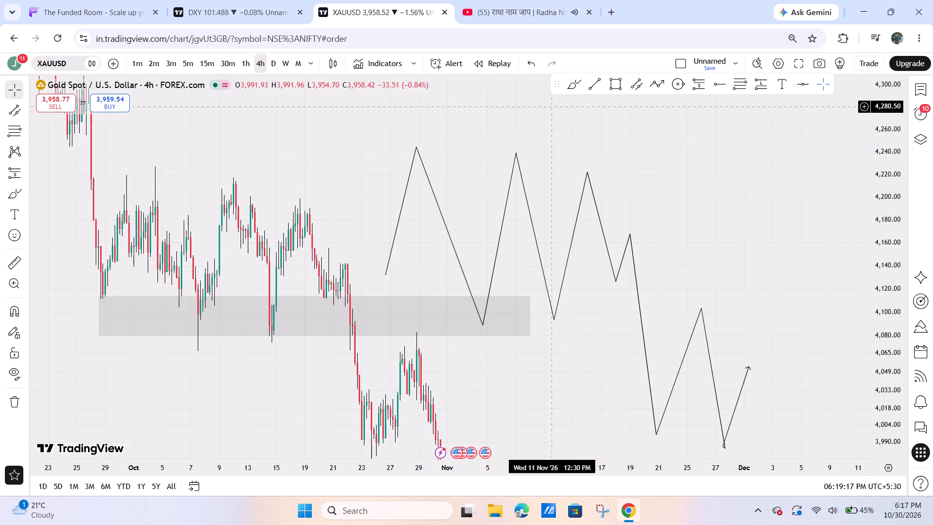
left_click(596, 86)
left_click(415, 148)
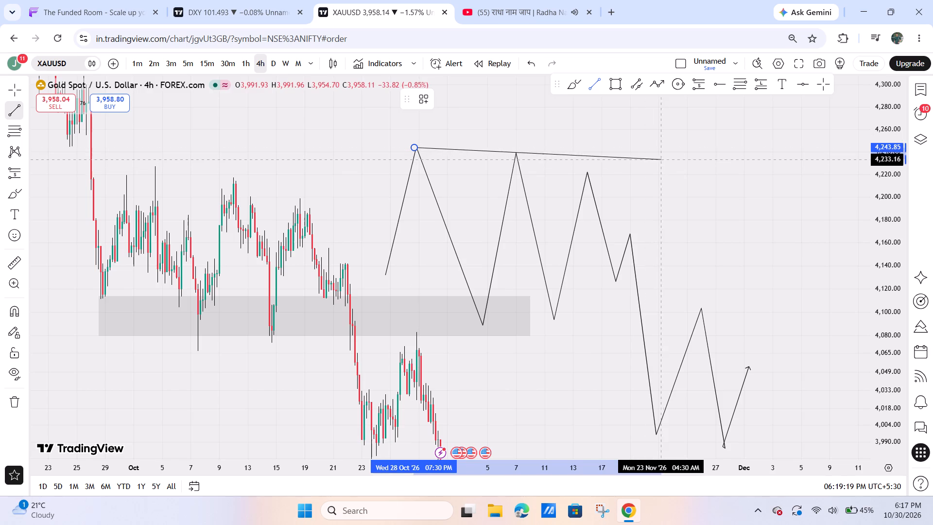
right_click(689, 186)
Delete the zigzag projection path drawn beyond the latest XAUUSD candles.
scroll(718, 197, "down", 5)
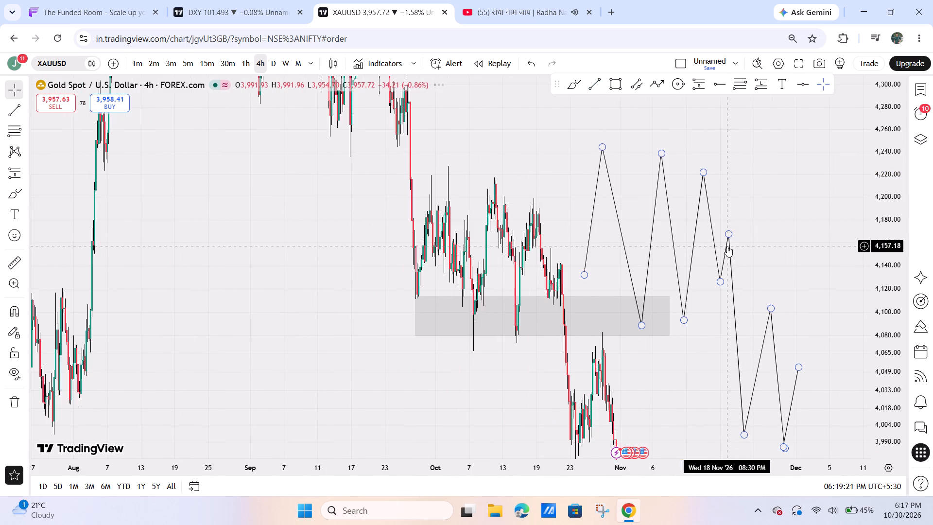
left_click(727, 246)
left_click(562, 108)
Shorten the grey zone between about 4,080 and 4,113 so its later edge ends at about 27 October.
left_click_drag(592, 179, 700, 93)
scroll(713, 187, "up", 5)
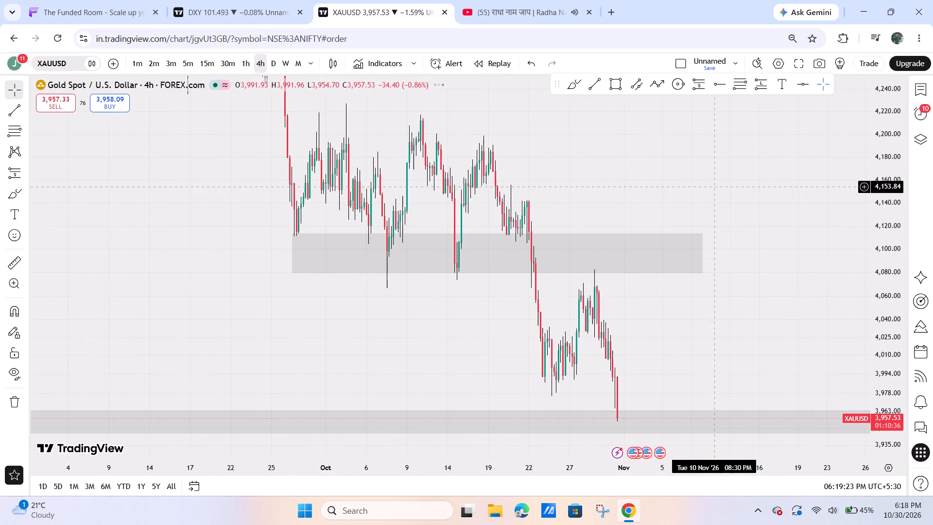
left_click_drag(702, 250, 573, 254)
left_click(575, 254)
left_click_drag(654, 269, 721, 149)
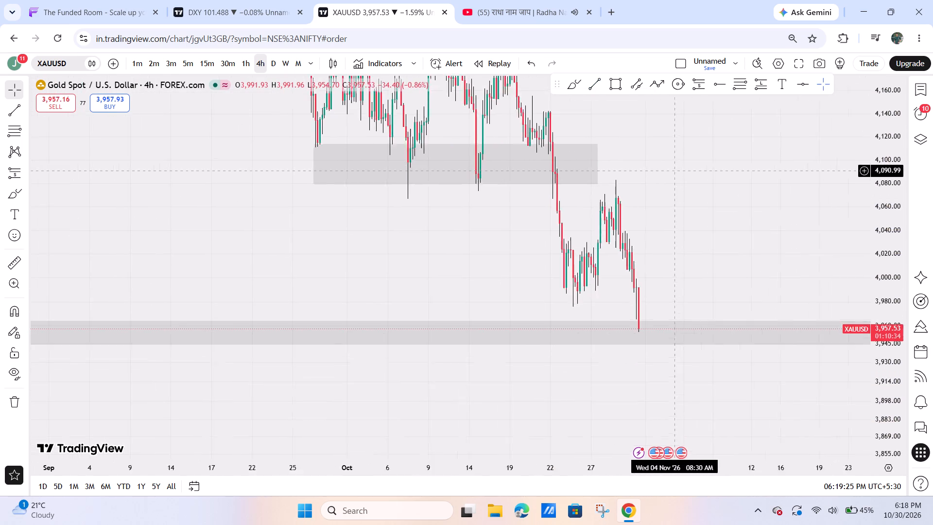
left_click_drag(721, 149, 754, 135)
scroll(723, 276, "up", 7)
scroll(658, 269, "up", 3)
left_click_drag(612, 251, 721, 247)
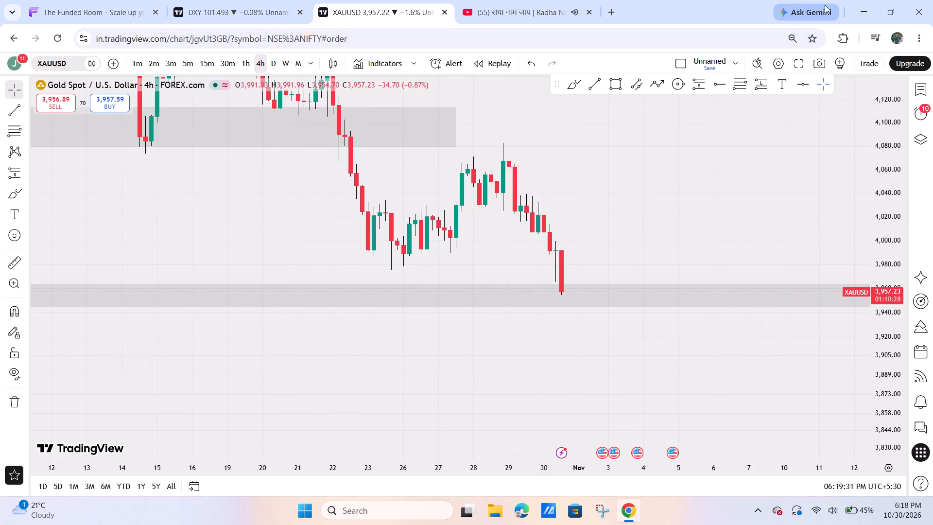
Minimise the browser window and open Telegram from the desktop.
left_click(866, 6)
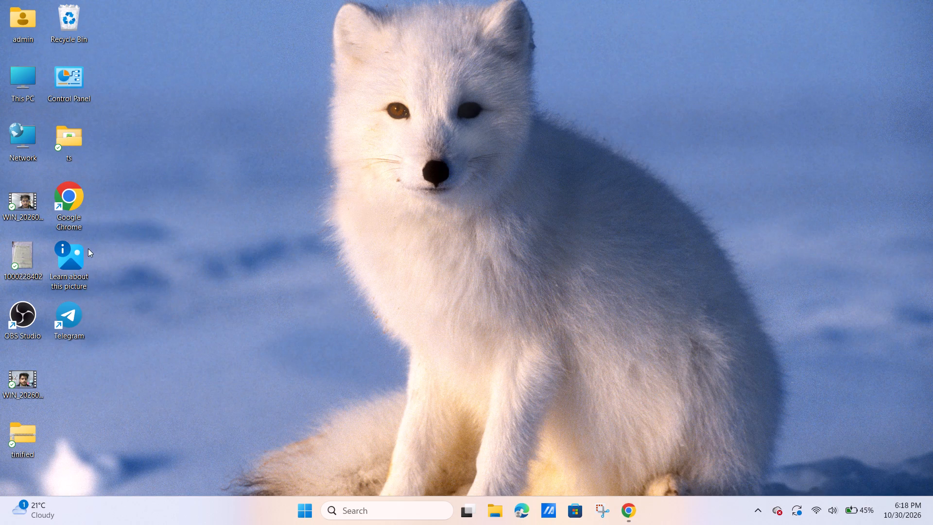
double_click(63, 331)
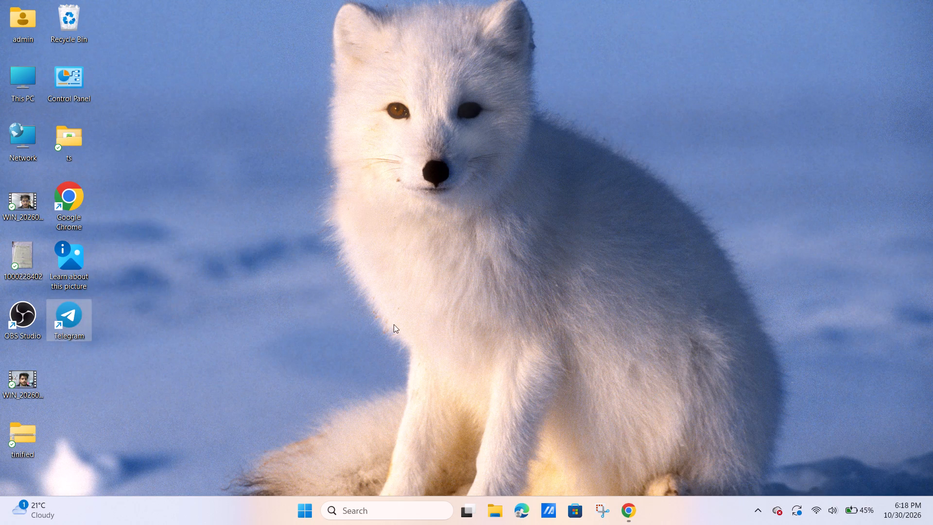
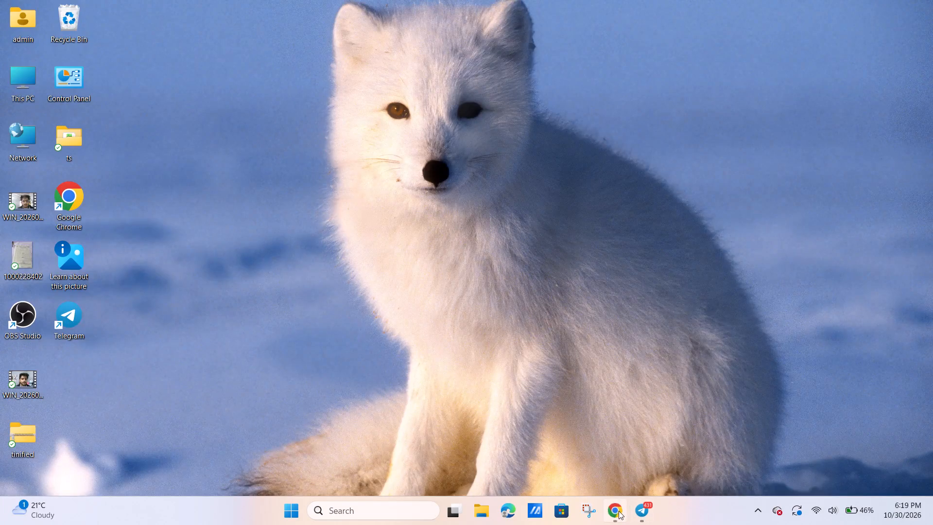
Examine the latest 4-hour XAUUSD candles around the grey zone near 3,950.
scroll(594, 389, "up", 5)
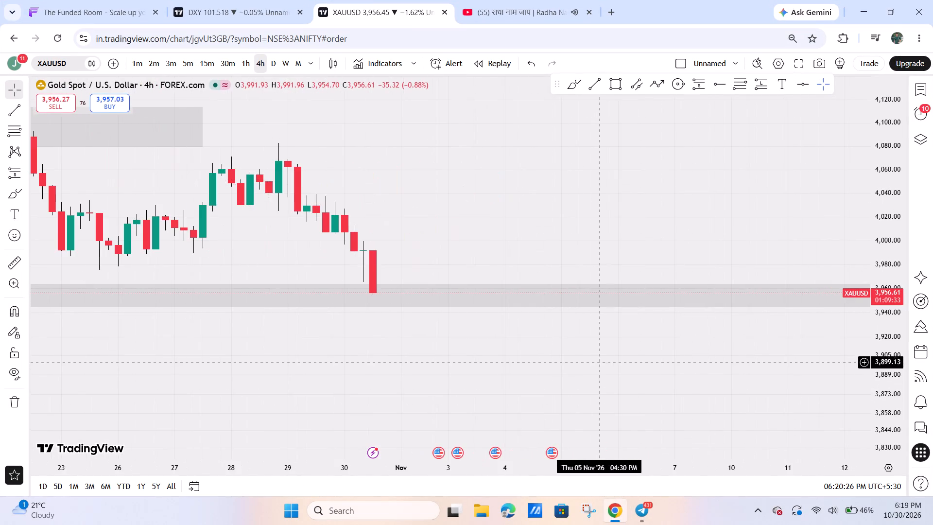
left_click_drag(404, 140, 777, 227)
left_click_drag(893, 336, 871, 186)
left_click_drag(828, 206, 557, 115)
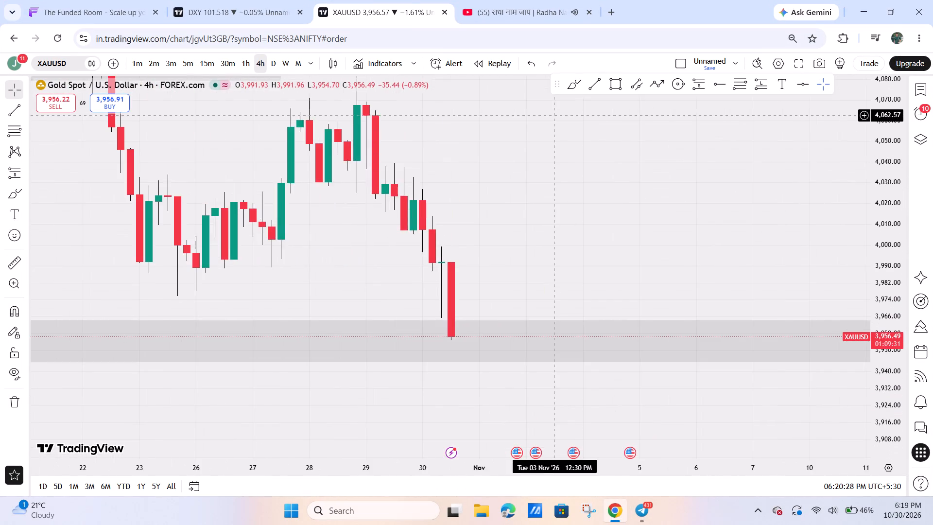
scroll(510, 129, "down", 4)
left_click_drag(884, 133, 877, 193)
Open the watchlist, load US Tech 100 Index (USTEC) on the chart and set its timeframe to 15 minutes.
left_click(914, 99)
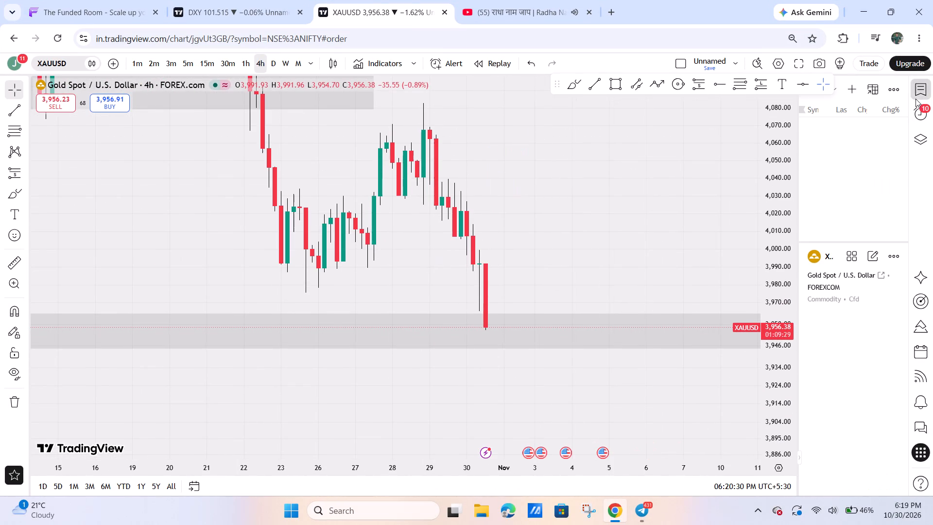
left_click(872, 126)
left_click_drag(591, 324, 673, 240)
left_click(214, 63)
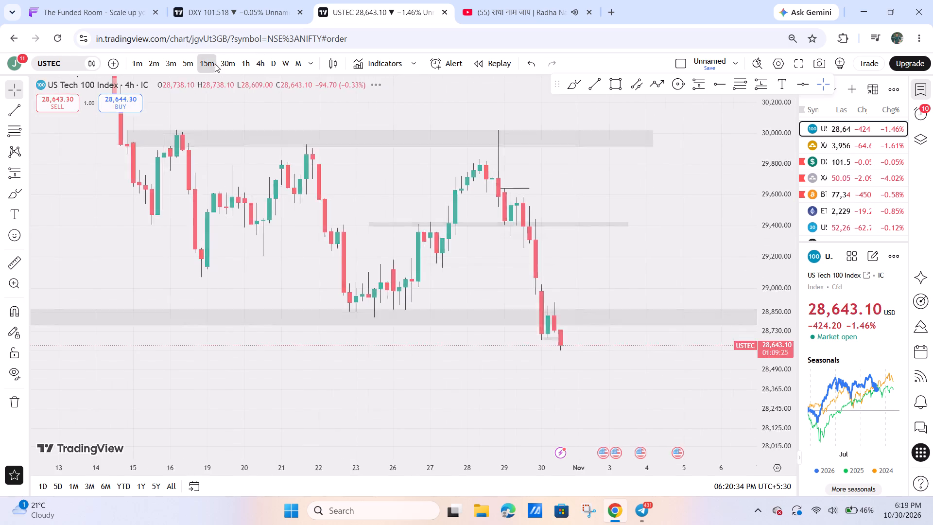
scroll(738, 318, "down", 4)
left_click_drag(772, 407, 737, 3)
left_click_drag(640, 444, 623, 357)
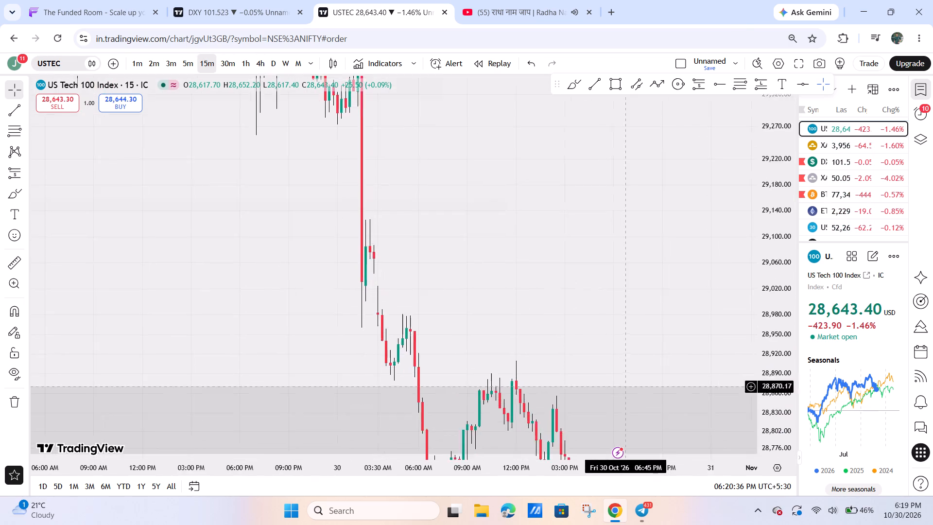
Switch to The Funded Room and delete the short position drawing from the USTECH100 5-minute chart.
left_click_drag(623, 357, 642, 209)
scroll(595, 392, "up", 5)
left_click(234, 0)
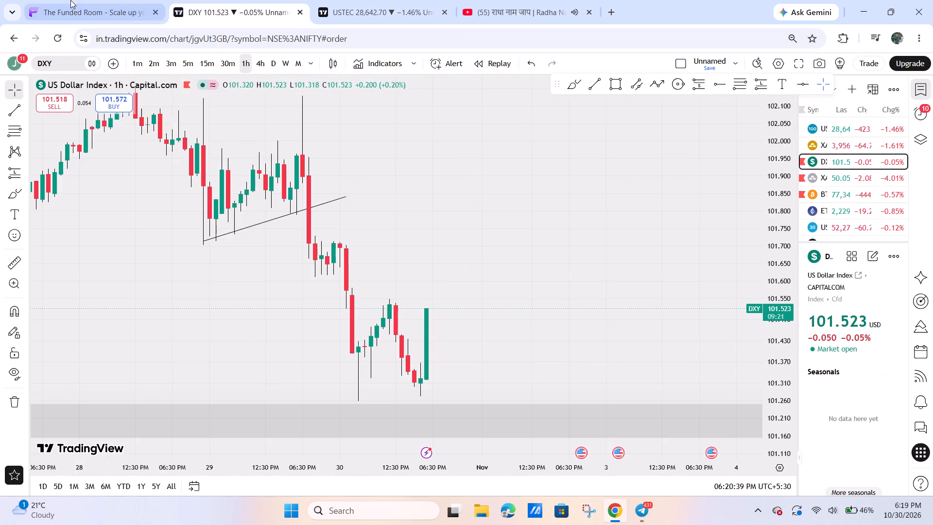
left_click(70, 0)
left_click_drag(605, 310, 620, 361)
left_click_drag(595, 367, 664, 361)
left_click(566, 359)
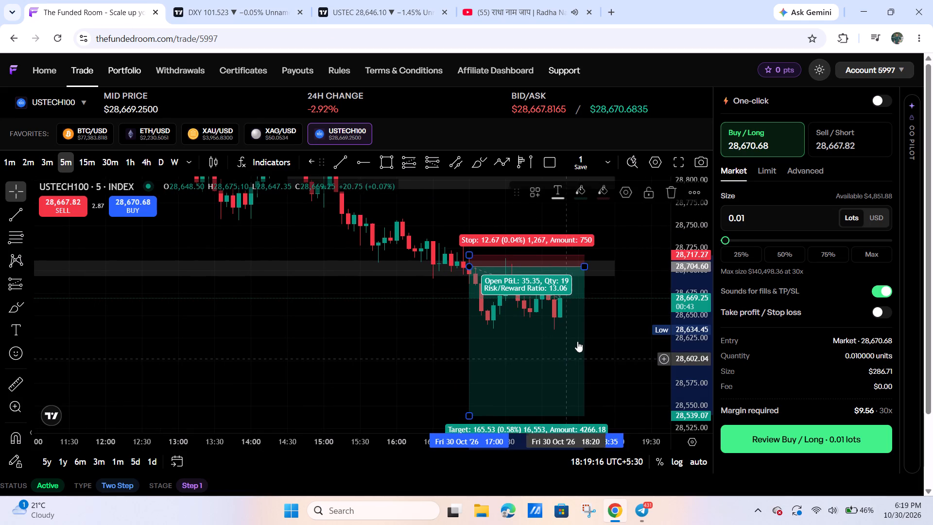
left_click(670, 191)
Switch the USTECH100 chart to 15 minutes and examine recent price action against the grey zone around 28,700.
left_click_drag(699, 375, 694, 146)
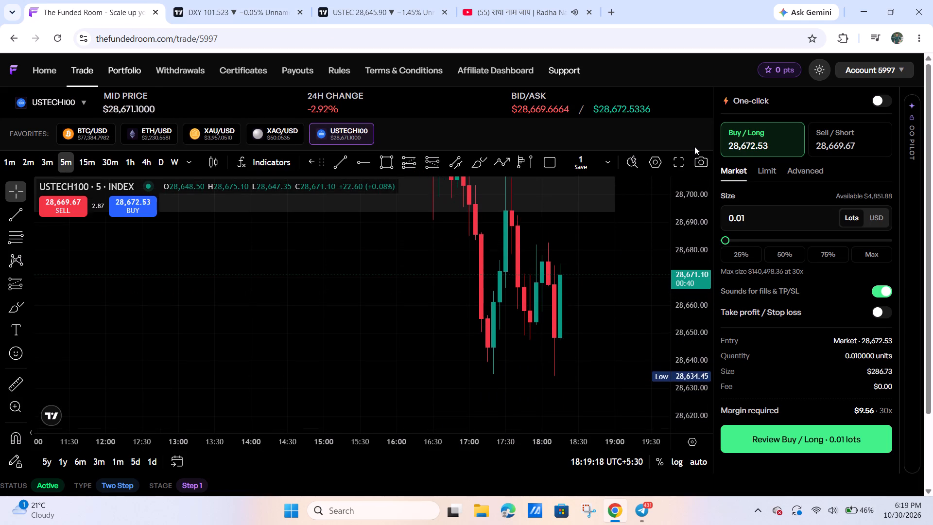
left_click_drag(694, 146, 663, 332)
left_click_drag(628, 337, 584, 355)
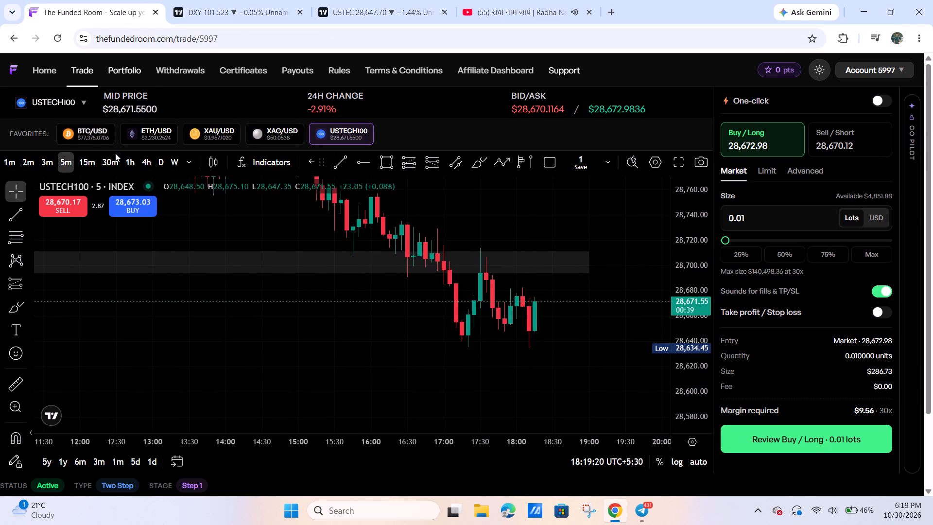
left_click(87, 157)
scroll(581, 363, "up", 3)
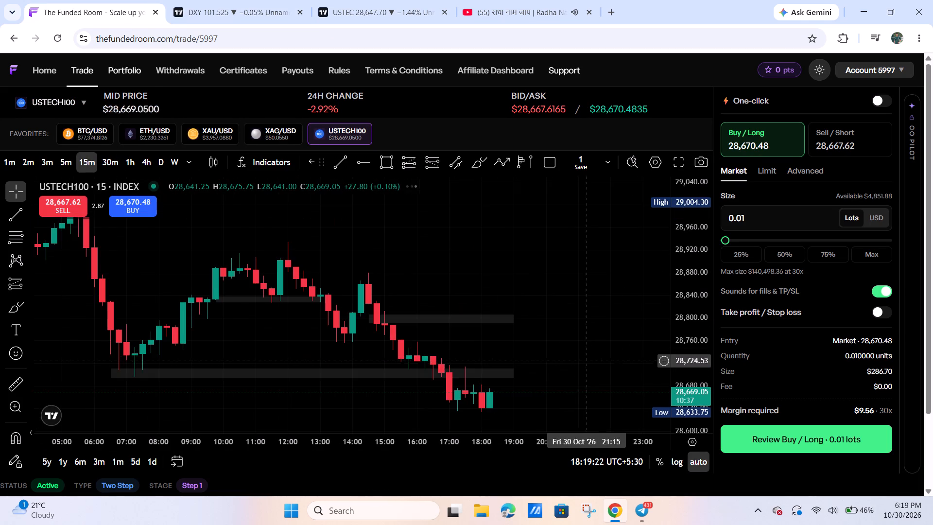
left_click_drag(674, 382, 655, 184)
left_click_drag(605, 313, 686, 62)
scroll(625, 272, "up", 5)
left_click_drag(695, 225, 672, 302)
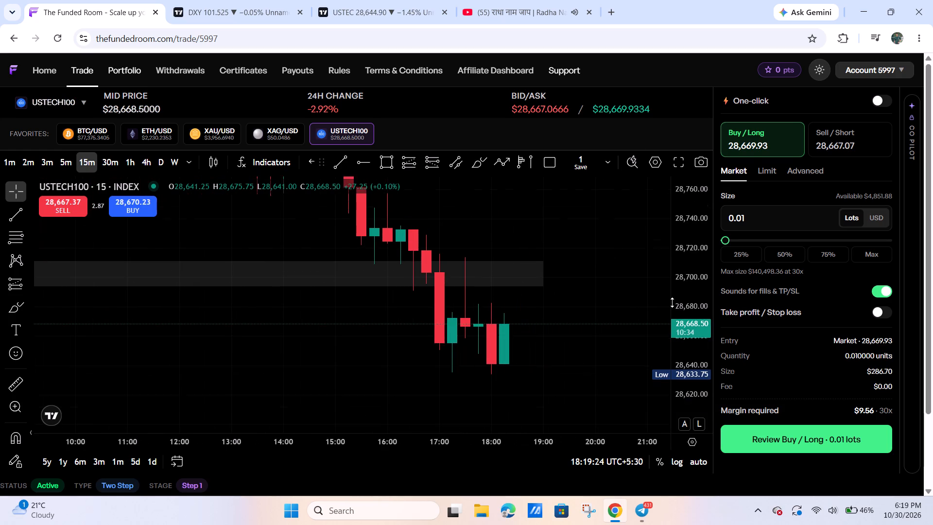
left_click_drag(672, 302, 662, 308)
left_click_drag(604, 323, 584, 330)
scroll(458, 312, "down", 4)
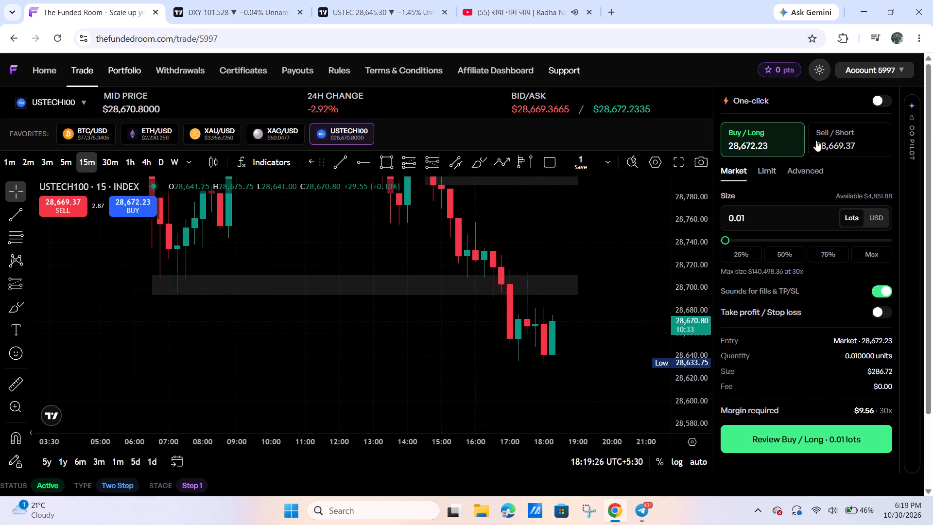
Set up a sell/short limit order on USTECH100 and move its entry line into the grey zone at 28,702.73.
left_click(762, 169)
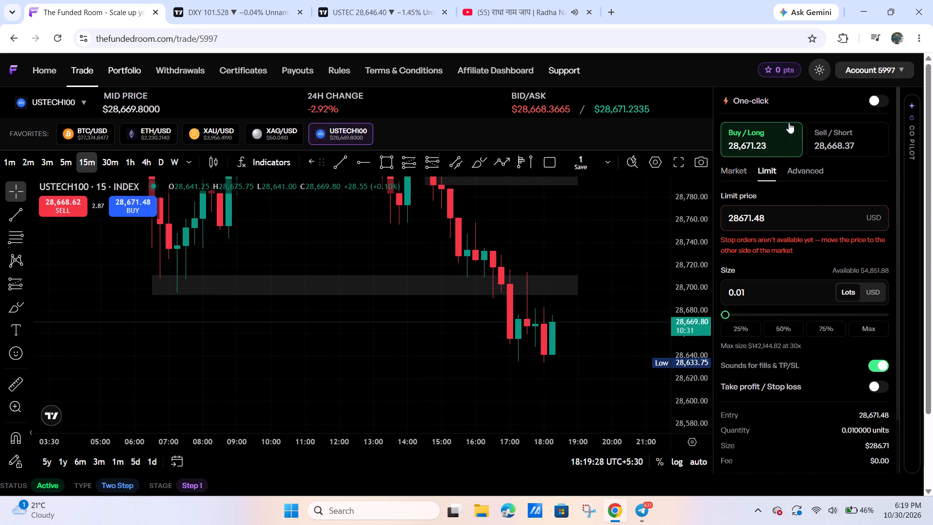
scroll(873, 187, "up", 3)
left_click(832, 135)
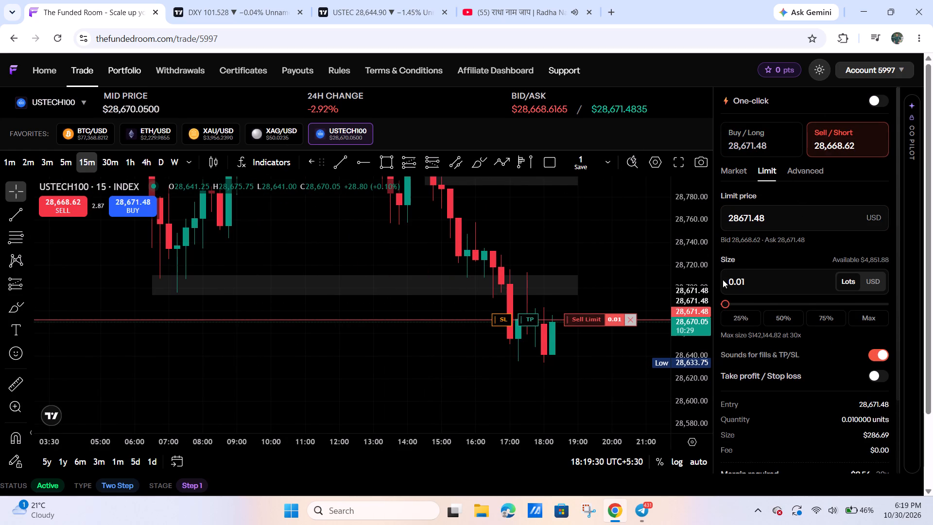
left_click_drag(605, 356, 562, 363)
left_click_drag(589, 328, 591, 323)
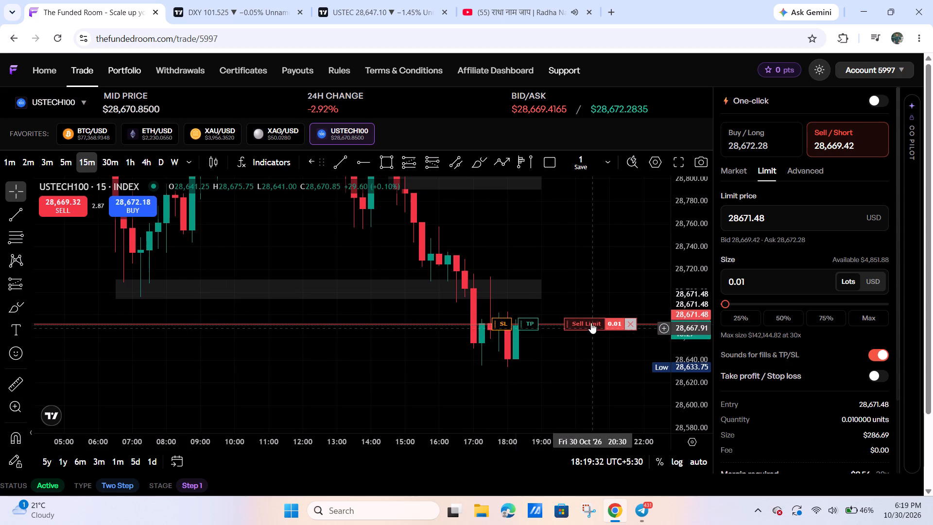
left_click_drag(591, 323, 610, 289)
left_click_drag(604, 351, 536, 354)
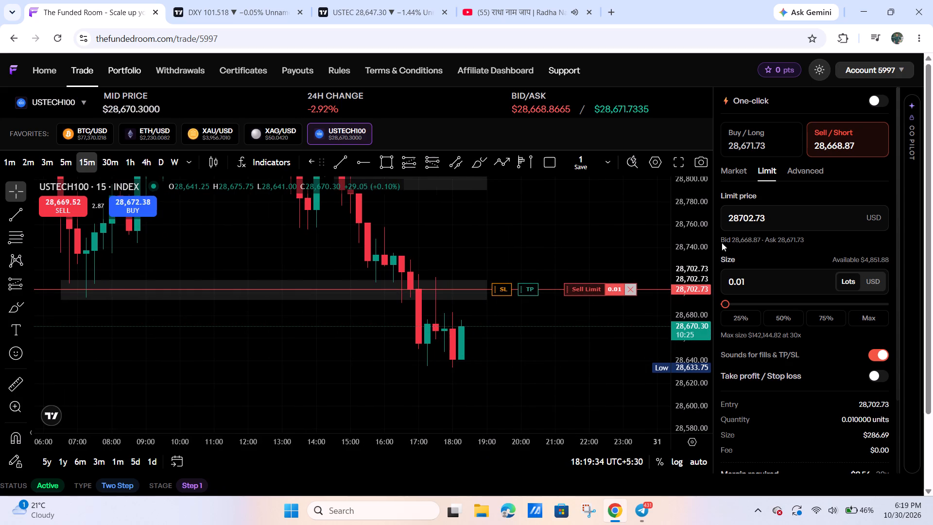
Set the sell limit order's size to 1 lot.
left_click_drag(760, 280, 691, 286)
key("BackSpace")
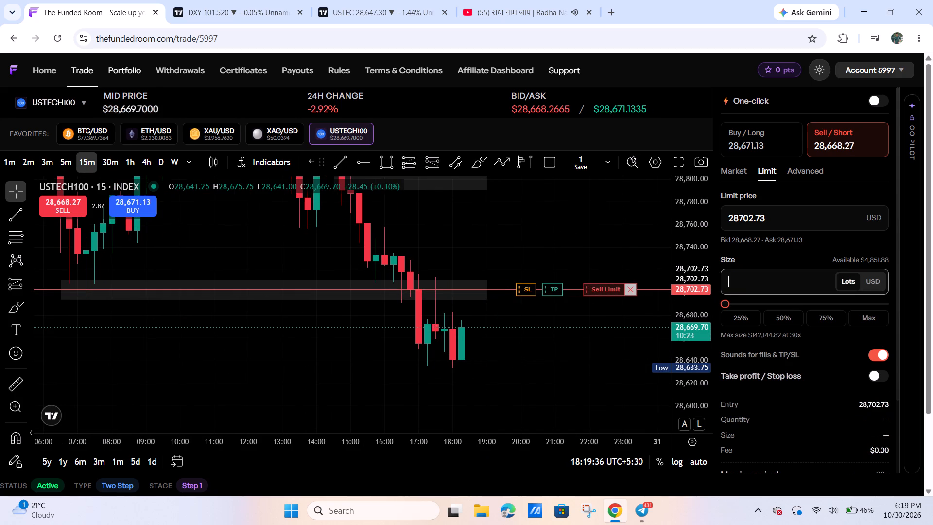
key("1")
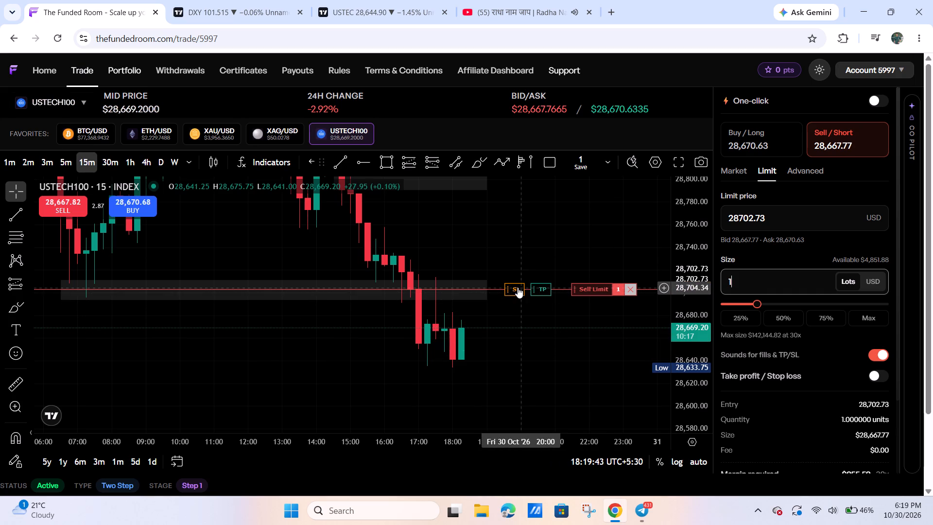
Add a stop loss above the grey zone at 28,716.66 and lower the sell limit entry to 28,697.37.
left_click_drag(516, 287, 532, 274)
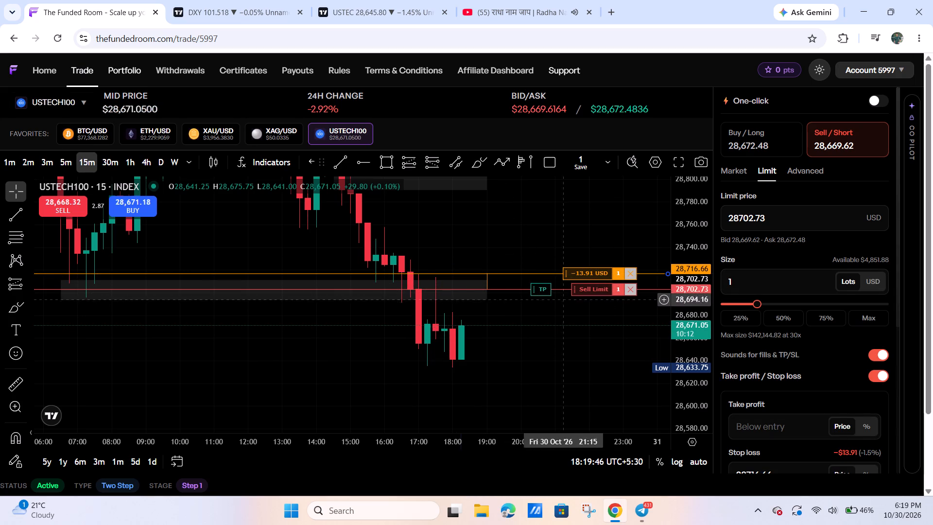
left_click_drag(583, 290, 583, 296)
Add a take profit to the sell limit order at 28,634.75, just above the recent low.
left_click_drag(588, 341, 603, 336)
left_click_drag(690, 392, 686, 322)
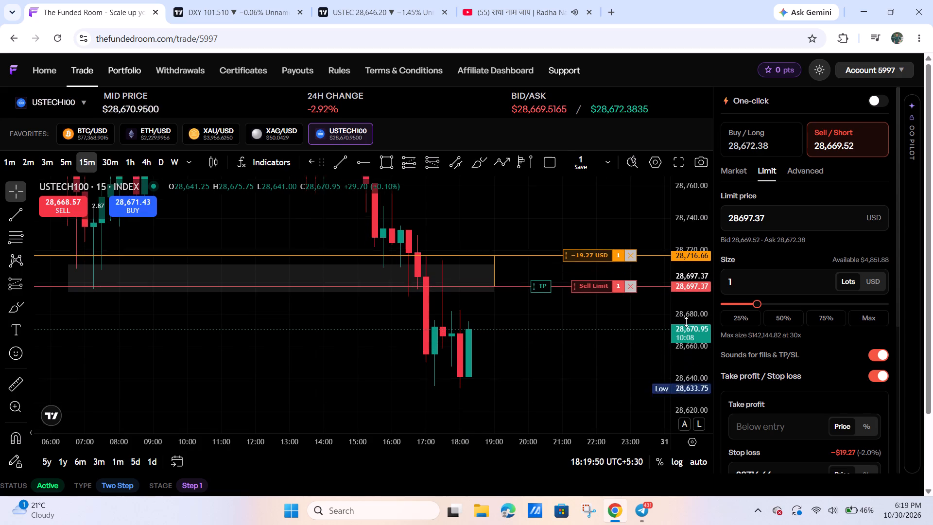
left_click_drag(686, 322, 684, 321)
left_click_drag(543, 284, 553, 309)
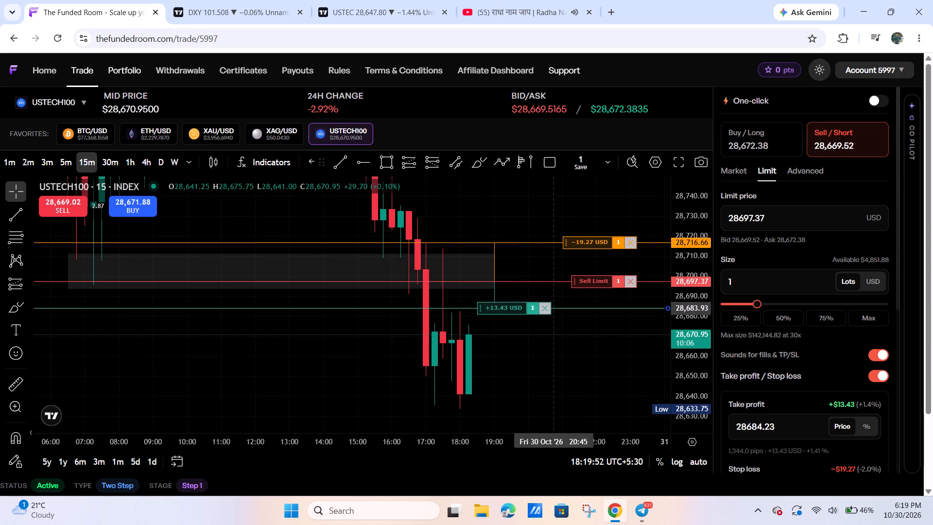
left_click_drag(553, 309, 592, 386)
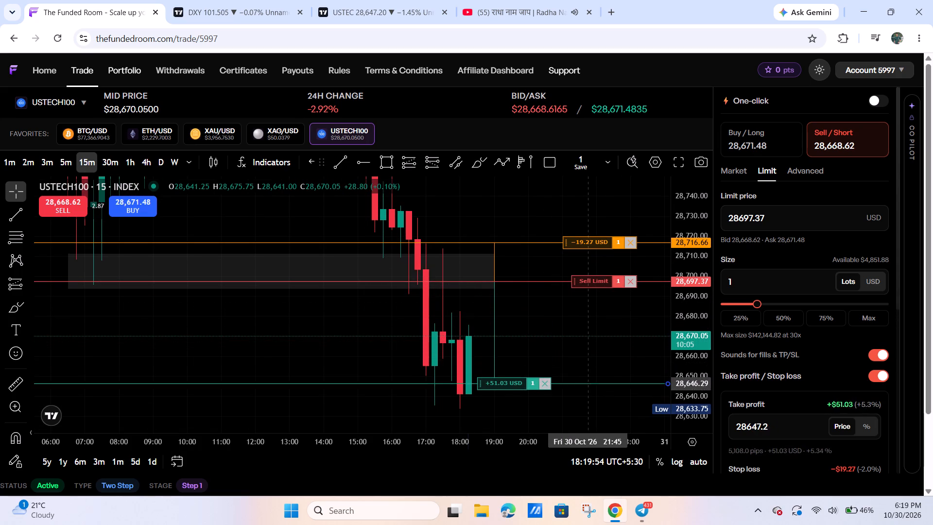
left_click_drag(592, 386, 604, 406)
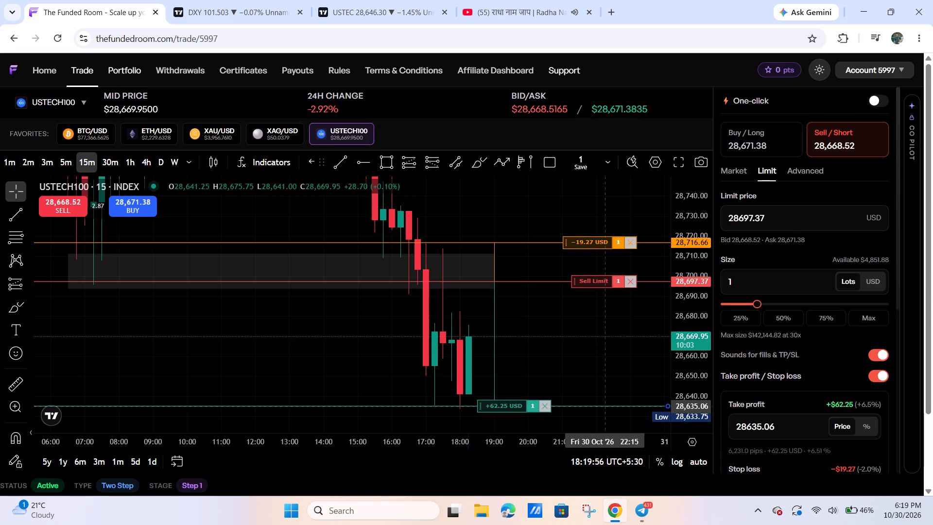
left_click_drag(604, 406, 604, 406)
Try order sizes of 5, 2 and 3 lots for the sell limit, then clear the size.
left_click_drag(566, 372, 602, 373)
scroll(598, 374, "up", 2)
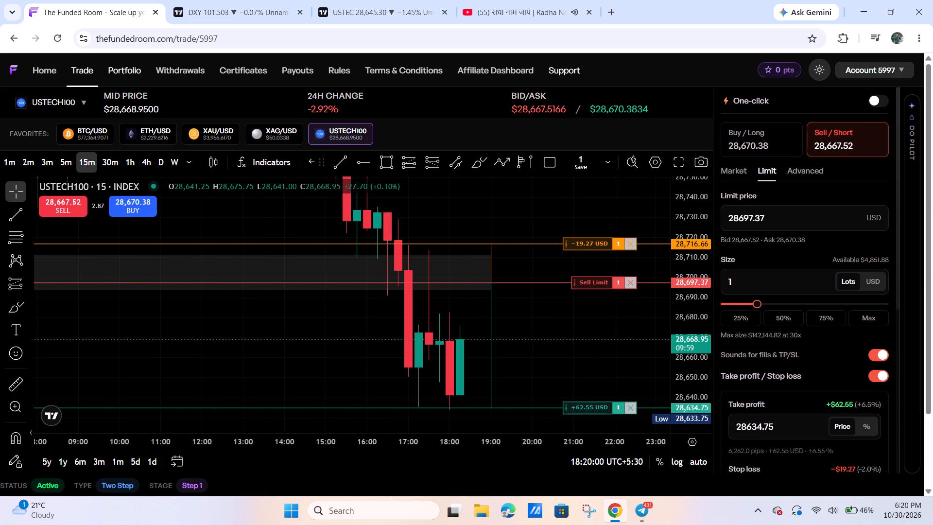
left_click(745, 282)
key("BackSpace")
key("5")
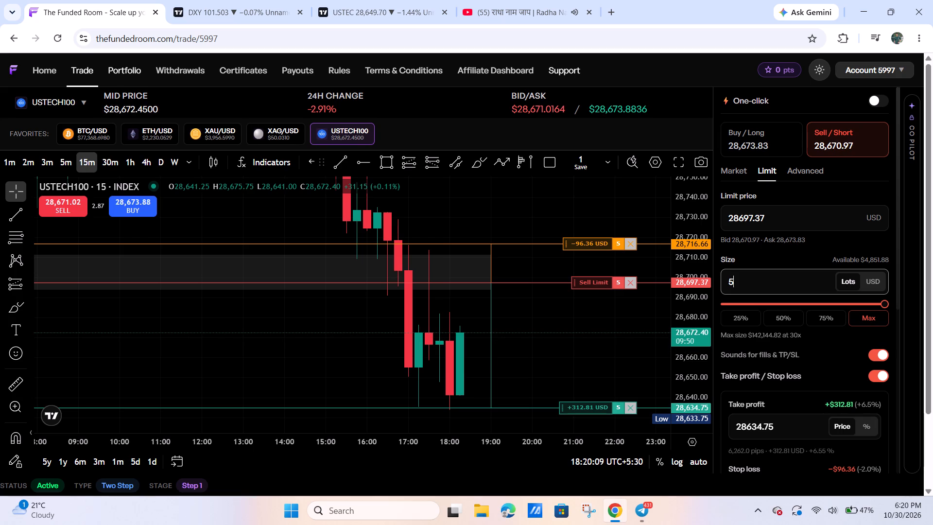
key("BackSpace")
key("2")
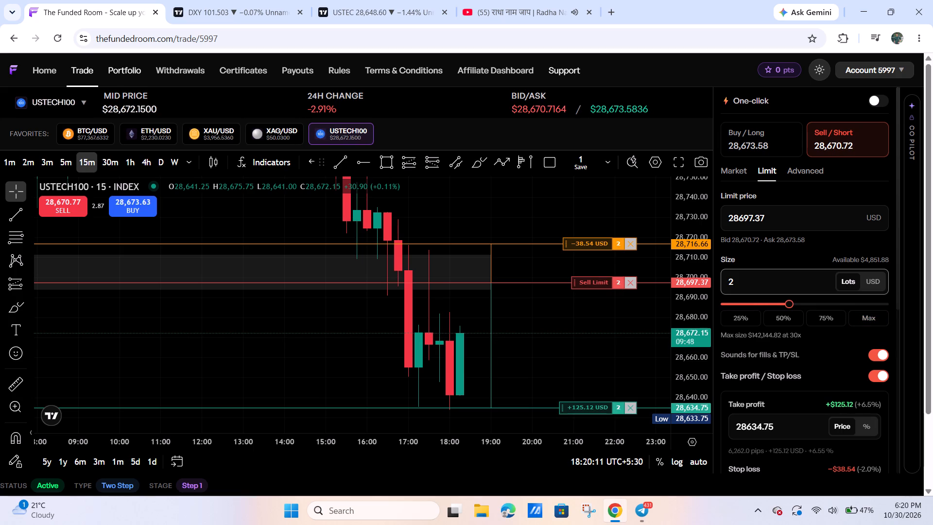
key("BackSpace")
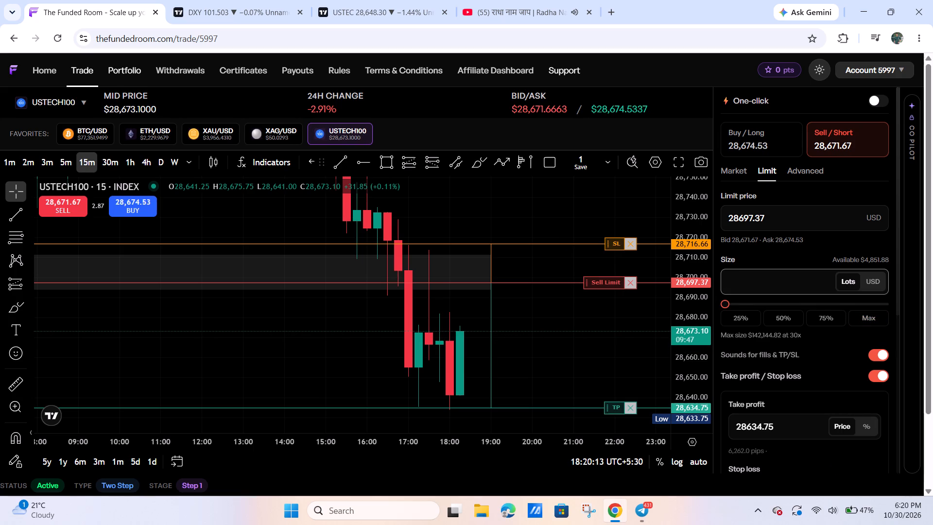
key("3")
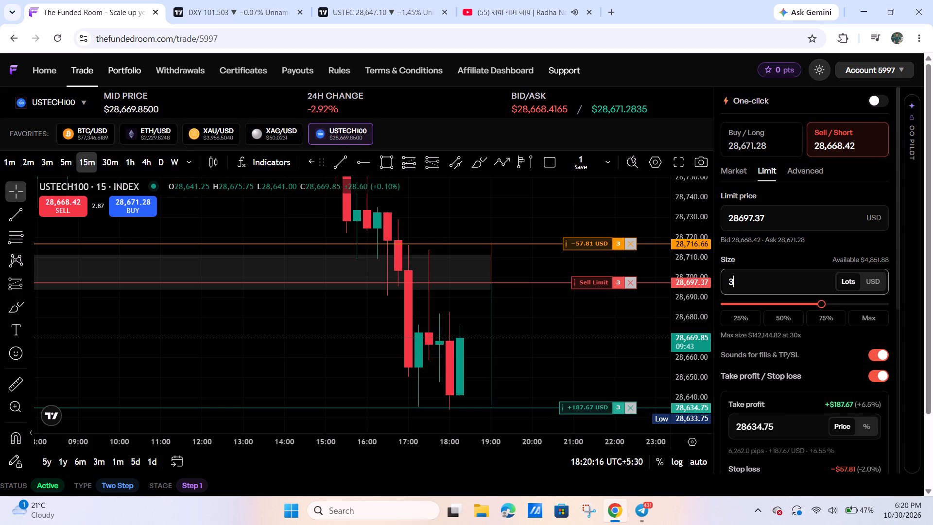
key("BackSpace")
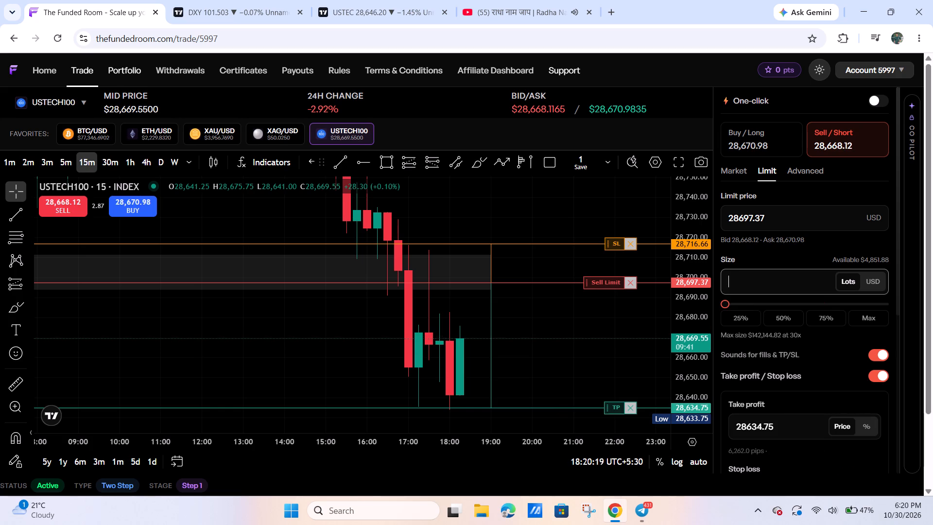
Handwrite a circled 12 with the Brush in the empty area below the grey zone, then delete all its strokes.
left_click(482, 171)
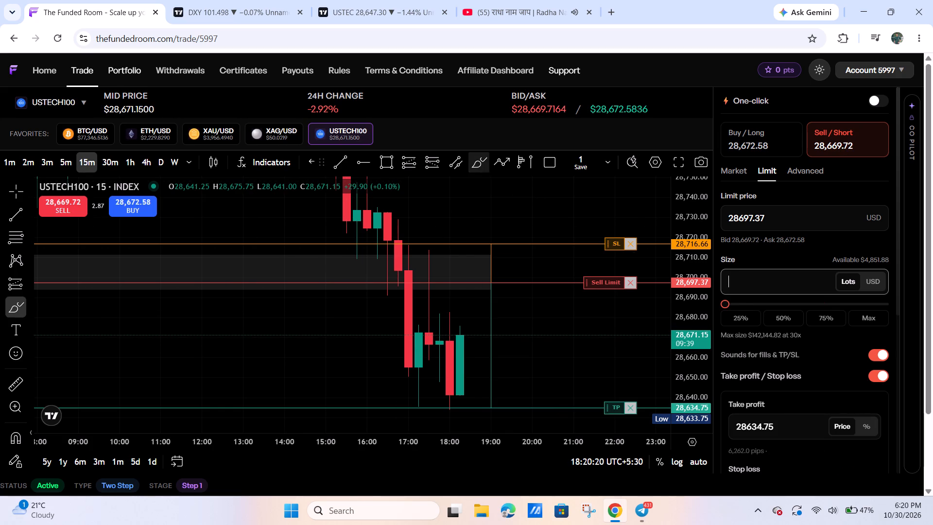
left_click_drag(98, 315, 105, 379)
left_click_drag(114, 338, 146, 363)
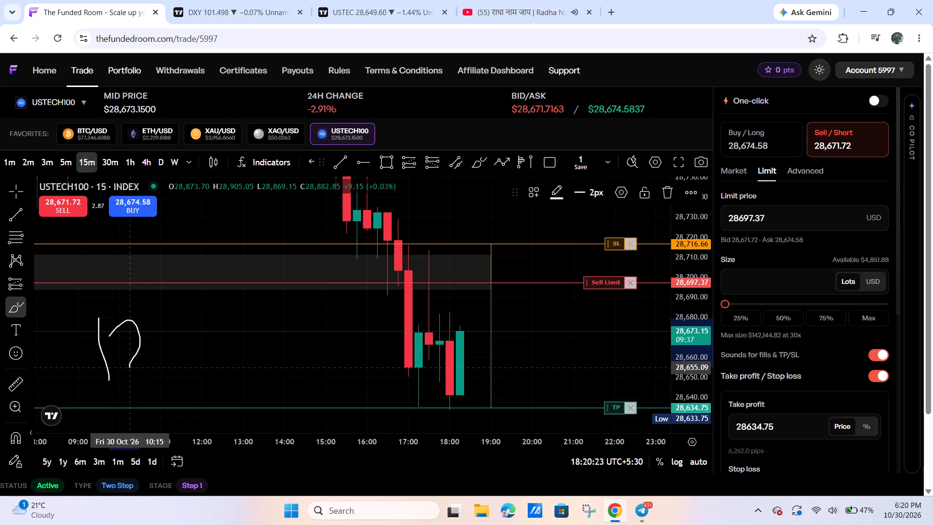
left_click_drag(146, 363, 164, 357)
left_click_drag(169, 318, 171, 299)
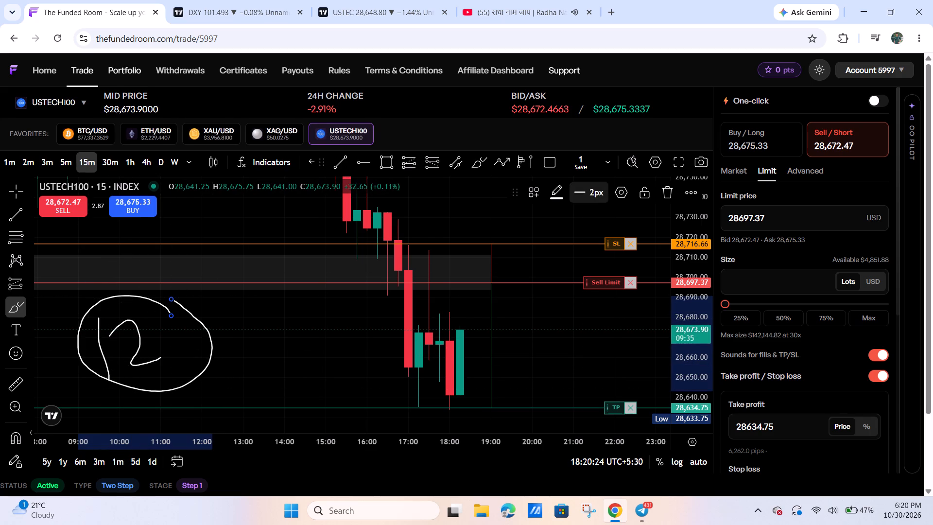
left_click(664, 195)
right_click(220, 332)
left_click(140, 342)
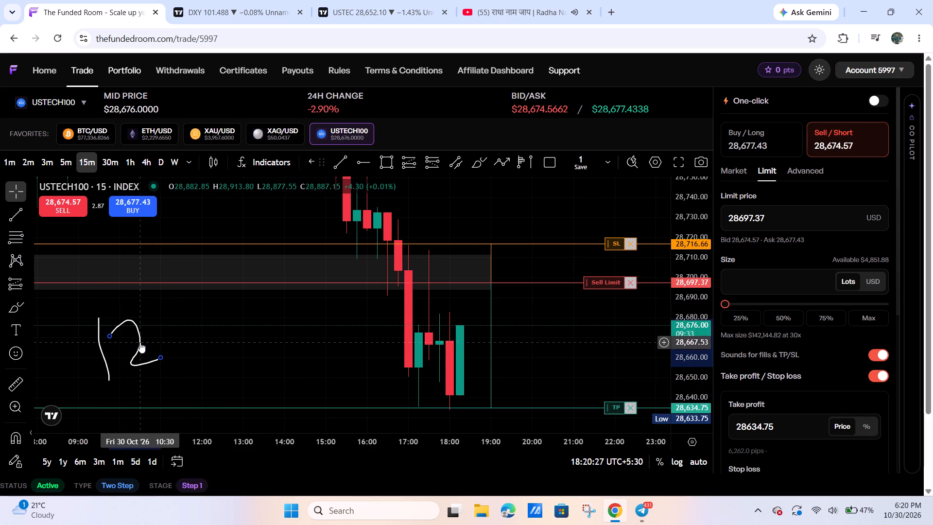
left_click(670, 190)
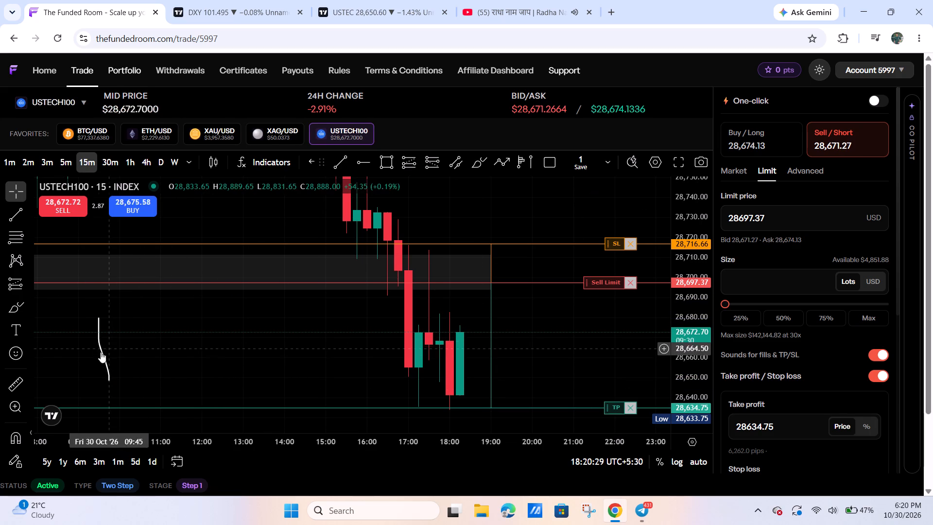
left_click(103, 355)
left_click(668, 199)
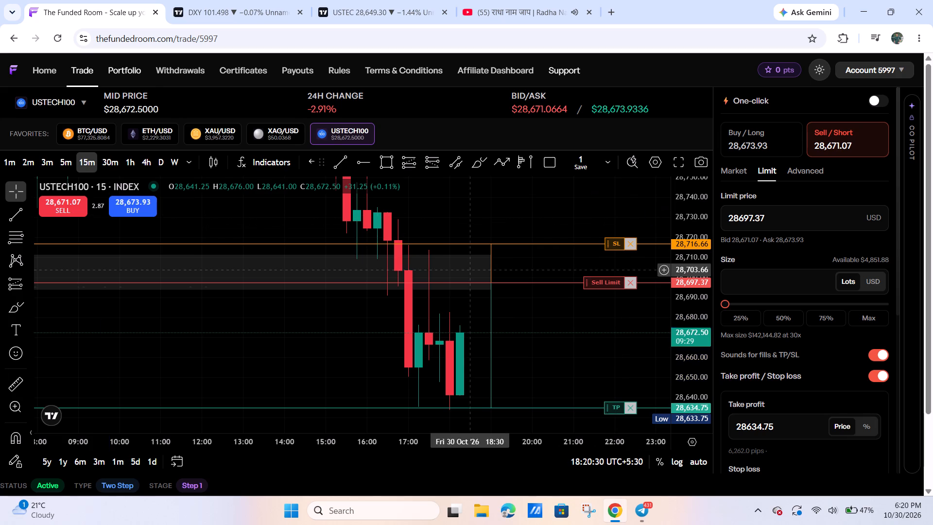
Measure the price move from the sell limit entry down to the take profit level.
left_click(11, 377)
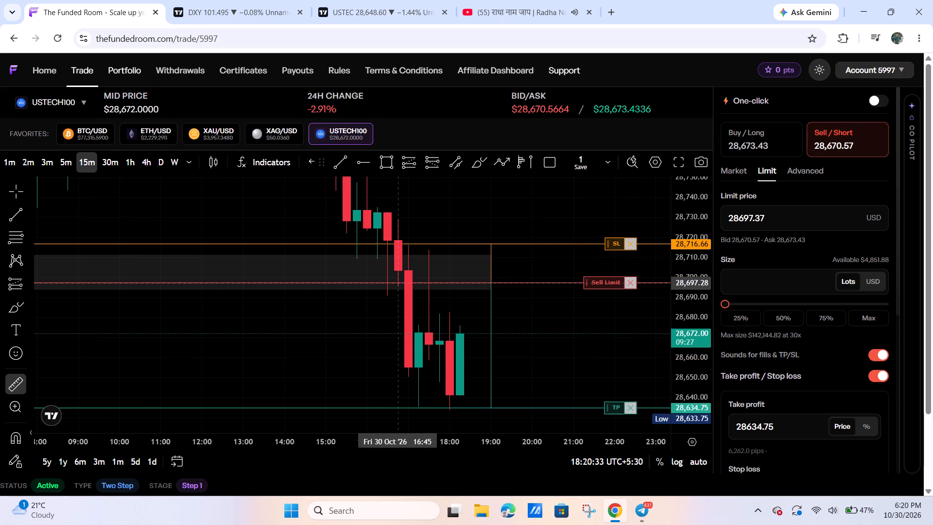
left_click(400, 282)
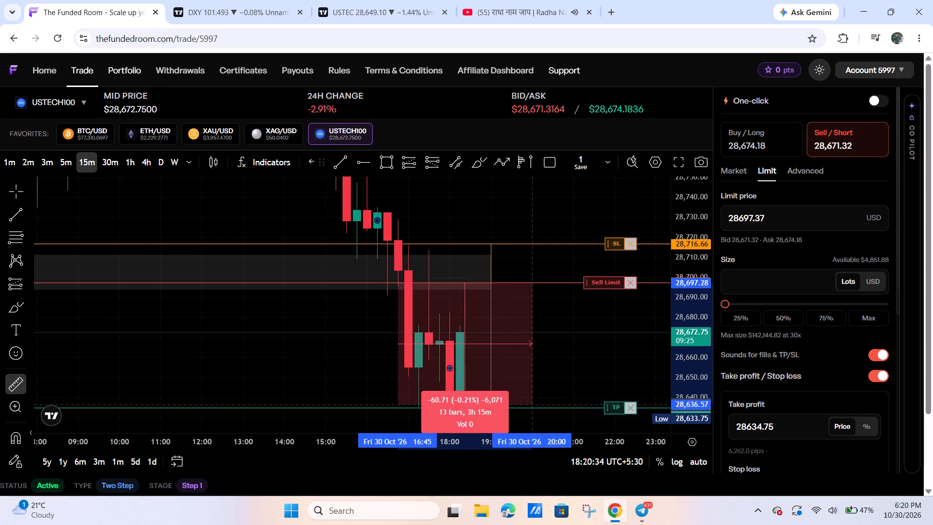
left_click(535, 406)
left_click_drag(650, 365, 689, 319)
Set the sell limit order's size to 0.1 lots.
left_click_drag(685, 311, 677, 338)
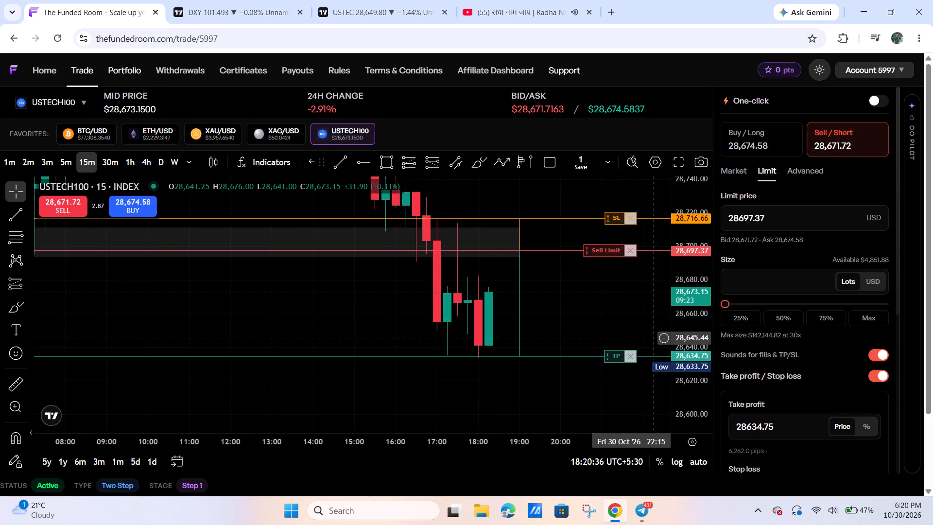
left_click_drag(590, 330, 505, 337)
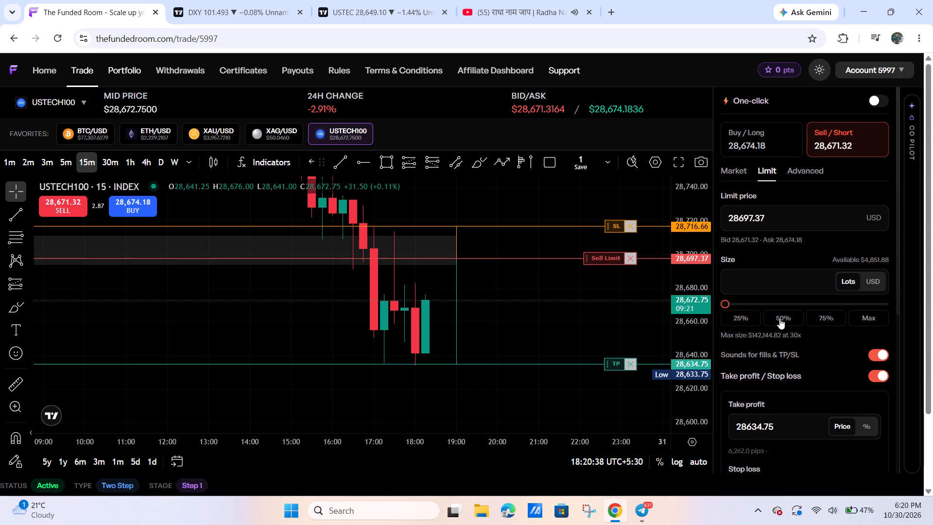
left_click(767, 268)
left_click(767, 284)
type("0.1")
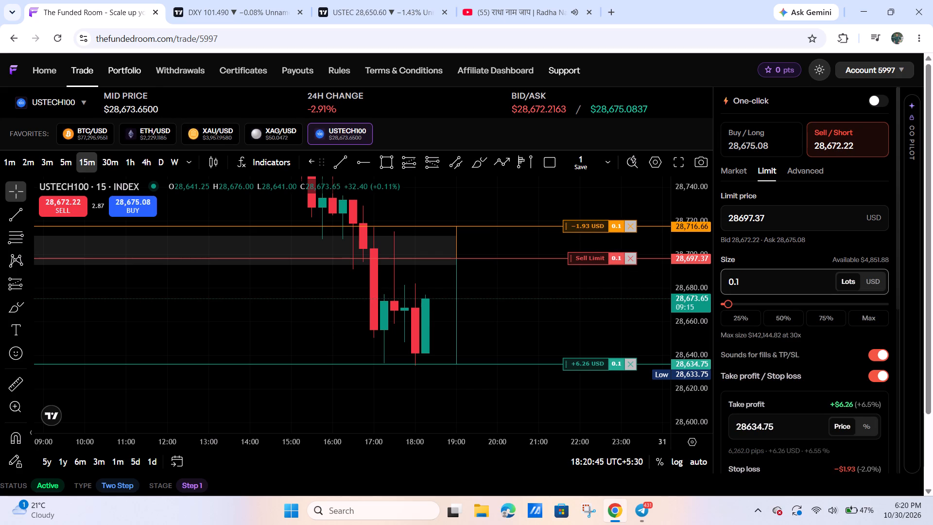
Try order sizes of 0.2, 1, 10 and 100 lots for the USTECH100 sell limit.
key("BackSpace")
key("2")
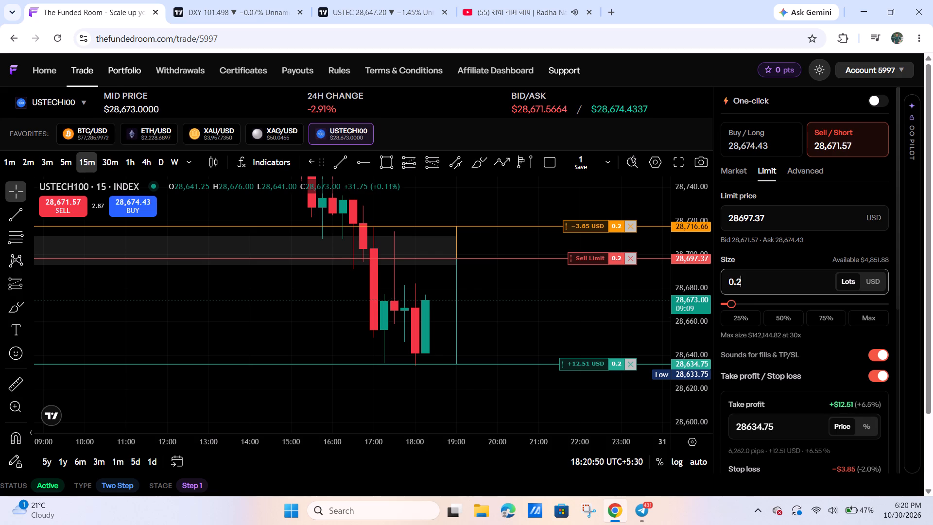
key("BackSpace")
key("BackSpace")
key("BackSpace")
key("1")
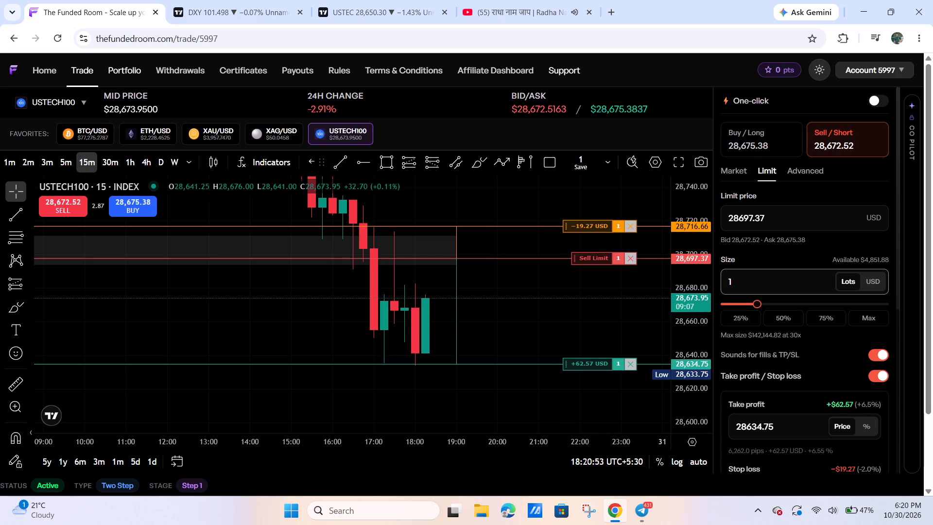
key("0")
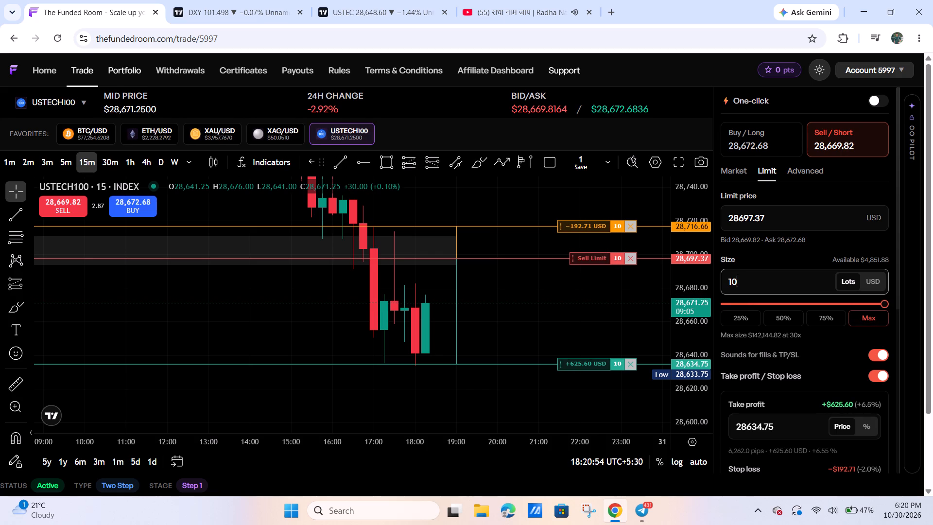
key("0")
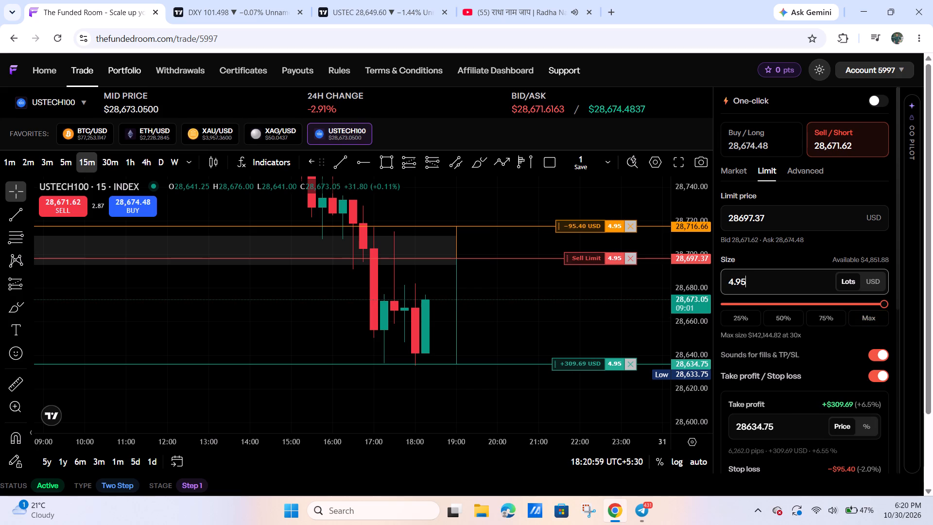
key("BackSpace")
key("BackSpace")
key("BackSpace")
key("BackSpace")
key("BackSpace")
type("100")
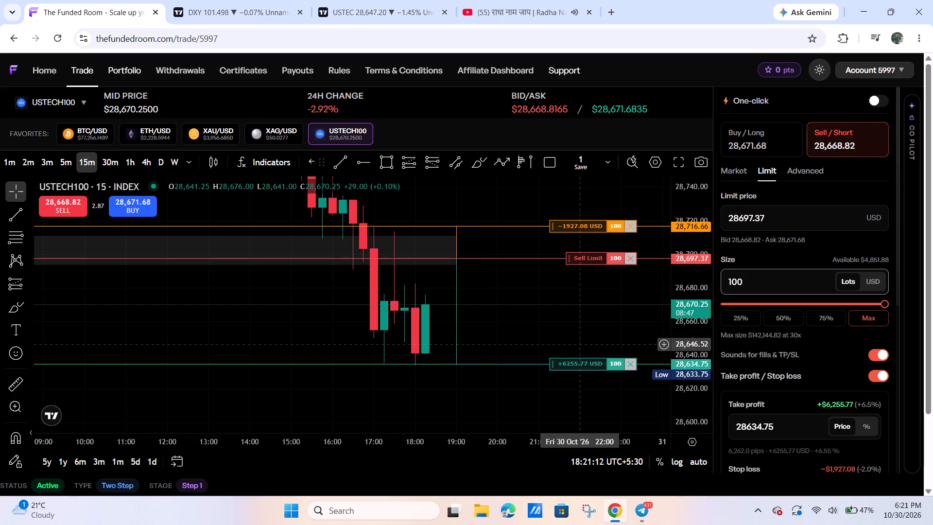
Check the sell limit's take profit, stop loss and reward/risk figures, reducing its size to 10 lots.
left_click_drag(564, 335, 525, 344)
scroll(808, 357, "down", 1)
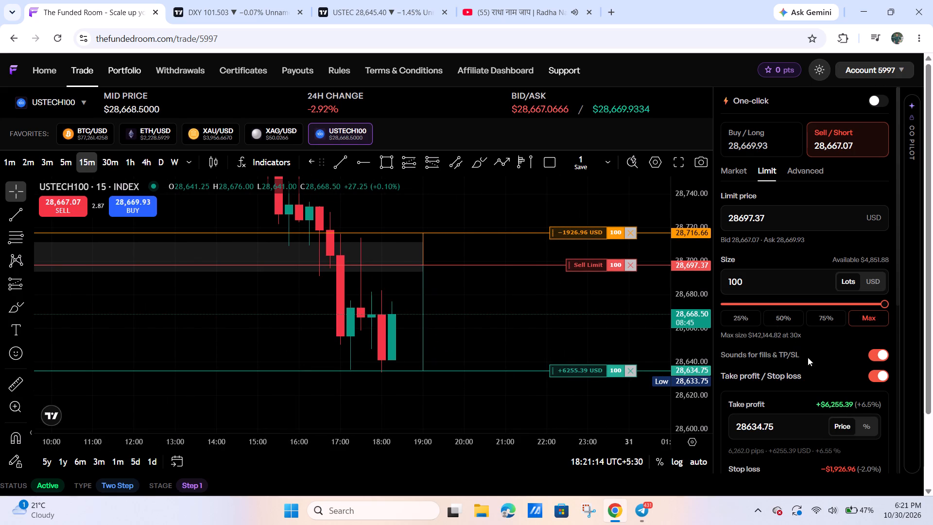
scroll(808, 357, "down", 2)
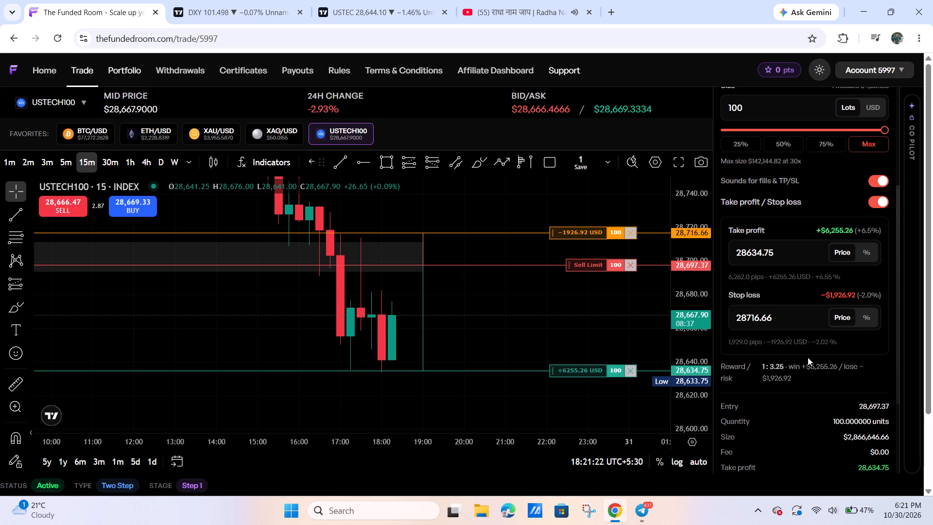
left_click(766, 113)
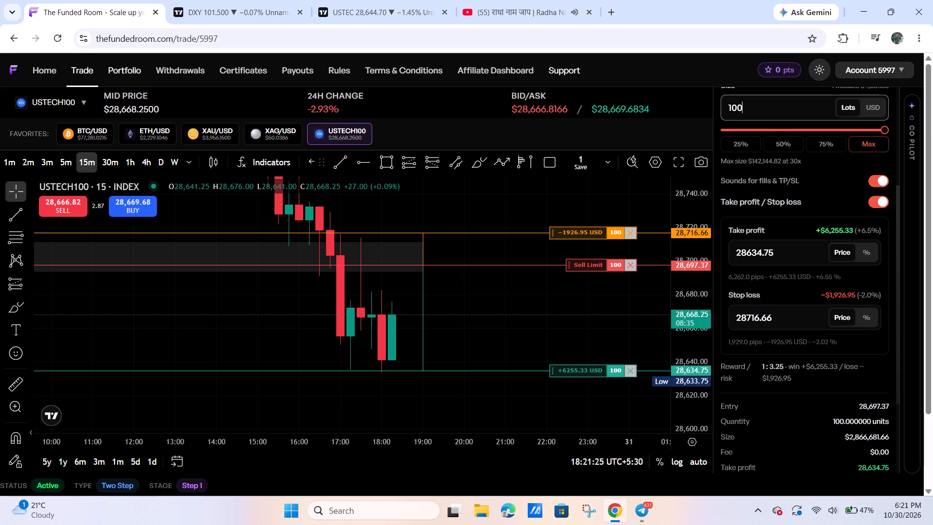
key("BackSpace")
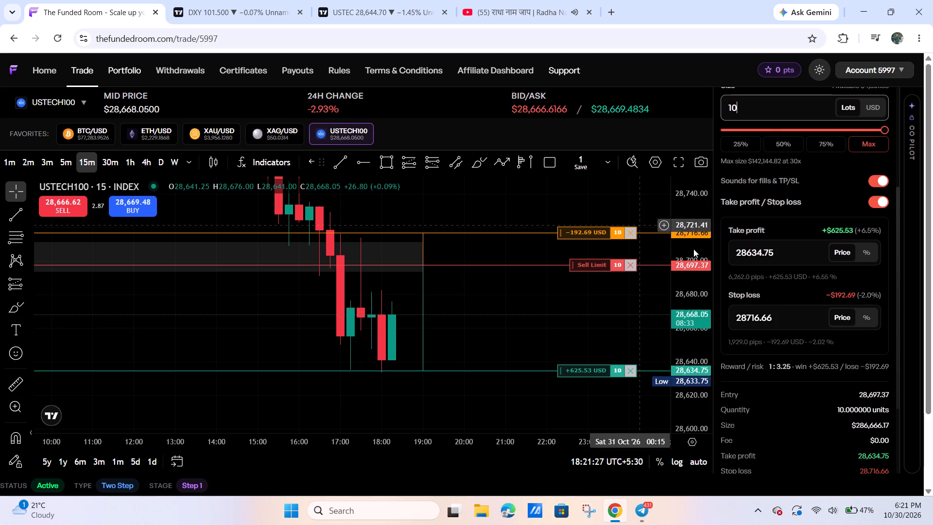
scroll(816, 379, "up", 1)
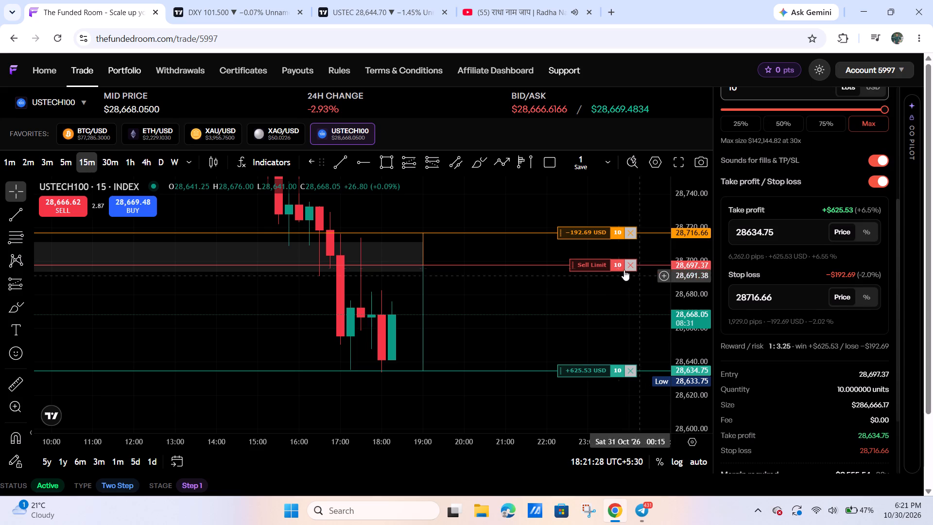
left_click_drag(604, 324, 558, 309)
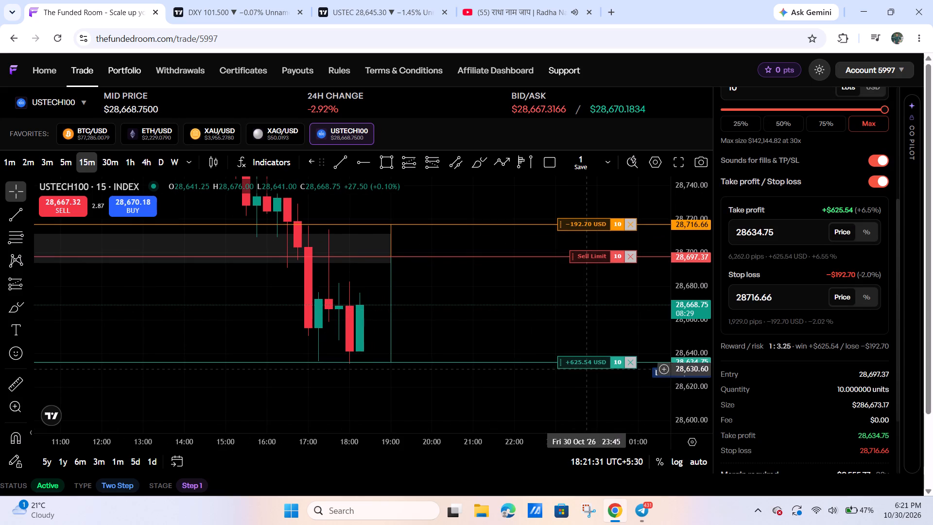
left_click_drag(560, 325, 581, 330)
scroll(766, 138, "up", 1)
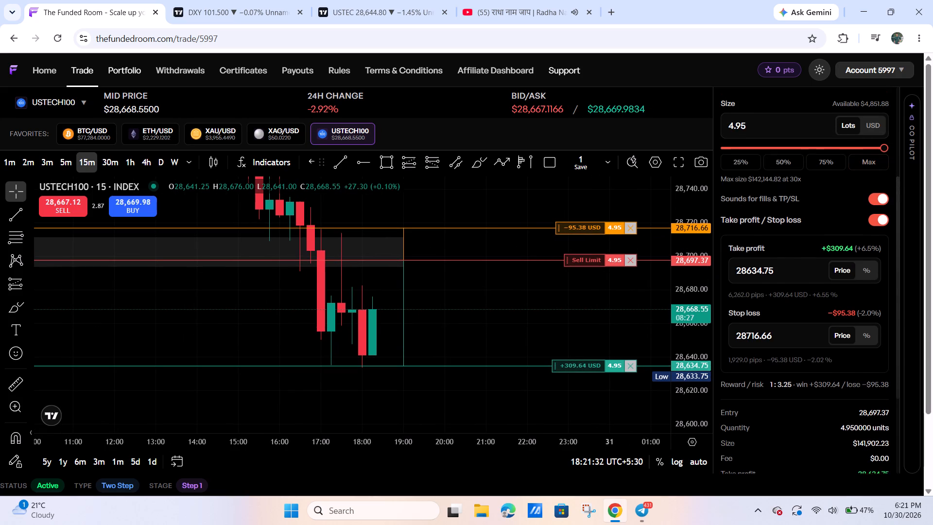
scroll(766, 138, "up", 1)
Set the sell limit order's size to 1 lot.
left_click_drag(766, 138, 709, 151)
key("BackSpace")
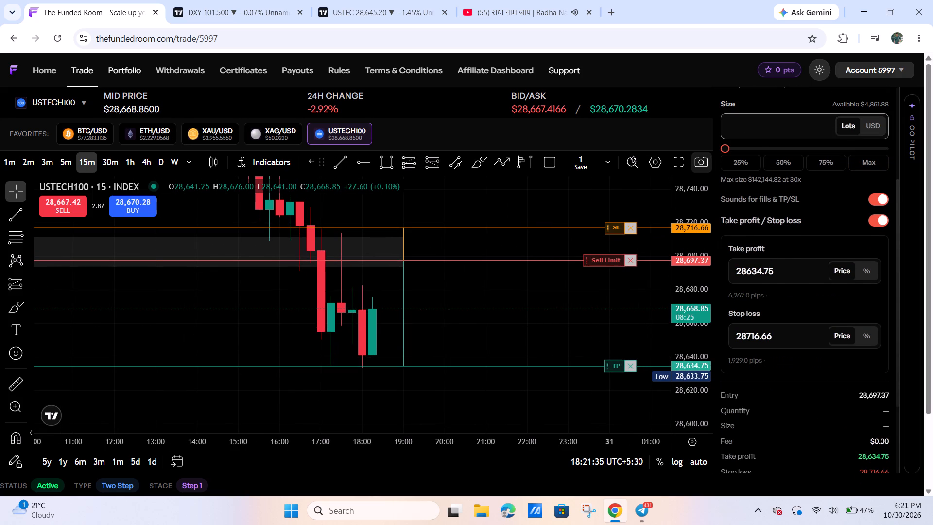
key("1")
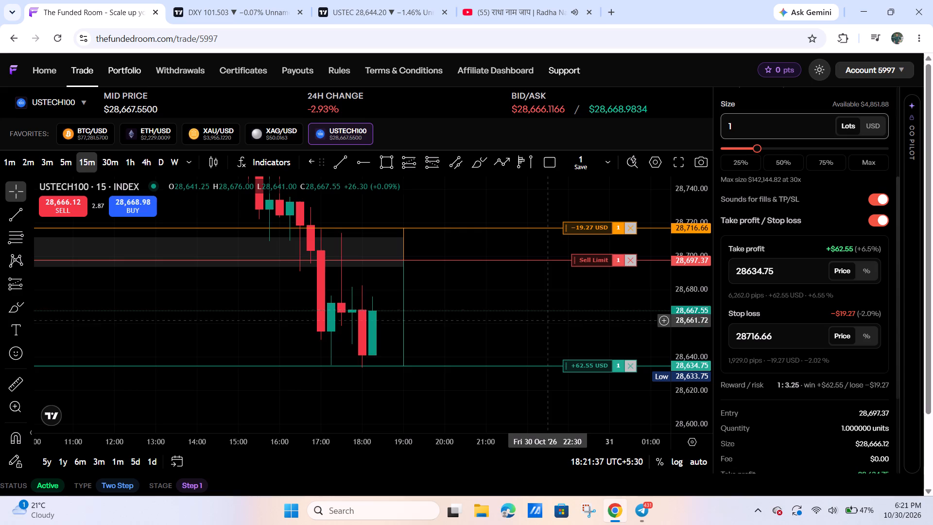
Clear the order size and remove the drafted sell limit from the USTECH100 chart.
left_click_drag(539, 324, 482, 334)
scroll(744, 225, "up", 3)
left_click_drag(760, 282, 705, 305)
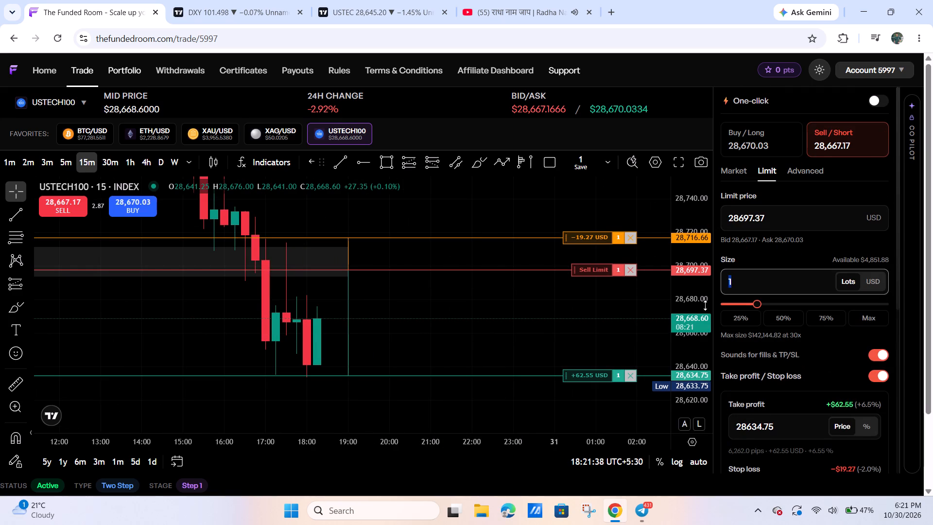
left_click_drag(705, 305, 706, 305)
key("Delete")
key("BackSpace")
key("Delete")
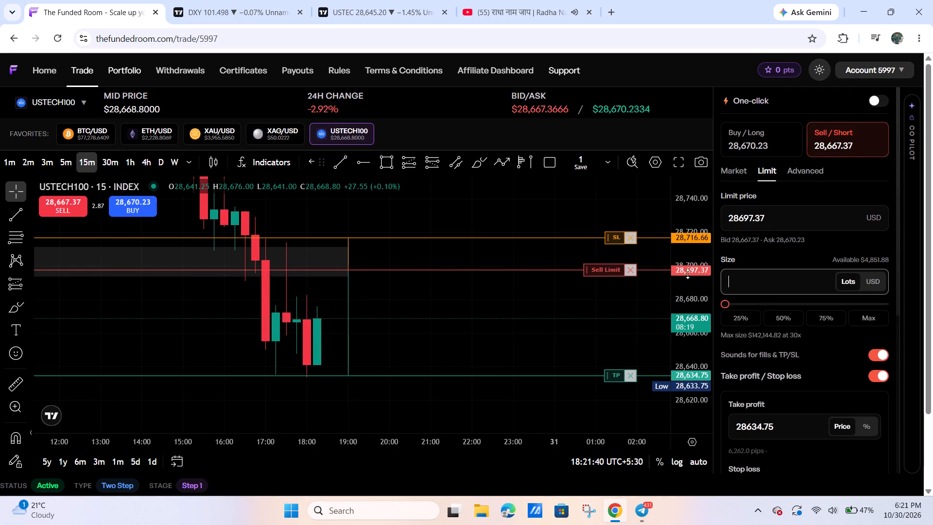
left_click(633, 270)
scroll(498, 315, "down", 5)
left_click_drag(695, 223, 691, 262)
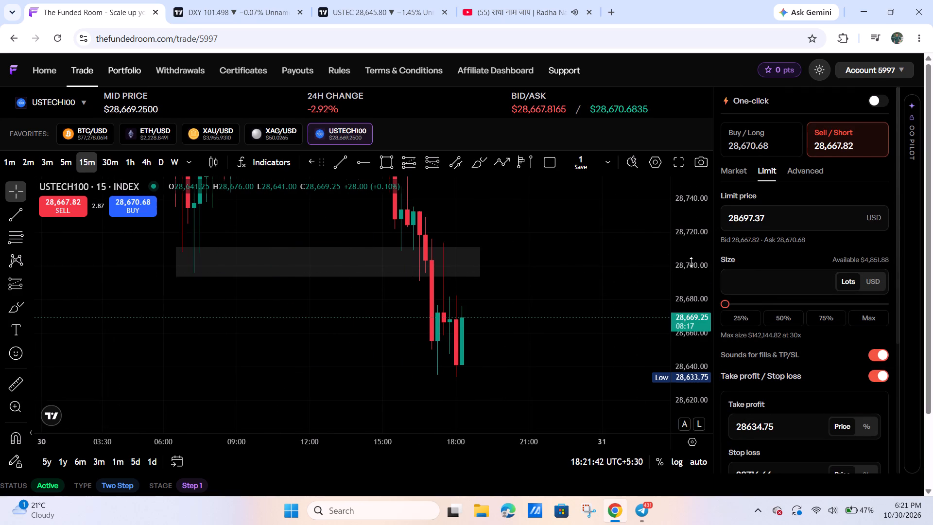
left_click_drag(691, 262, 657, 333)
left_click(553, 307)
Switch to the DXY chart and examine its recent price action on the 15-minute timeframe.
left_click(266, 0)
left_click_drag(486, 227, 591, 190)
scroll(598, 238, "up", 1)
left_click_drag(565, 293, 732, 289)
left_click_drag(777, 333, 766, 169)
left_click_drag(733, 325, 711, 301)
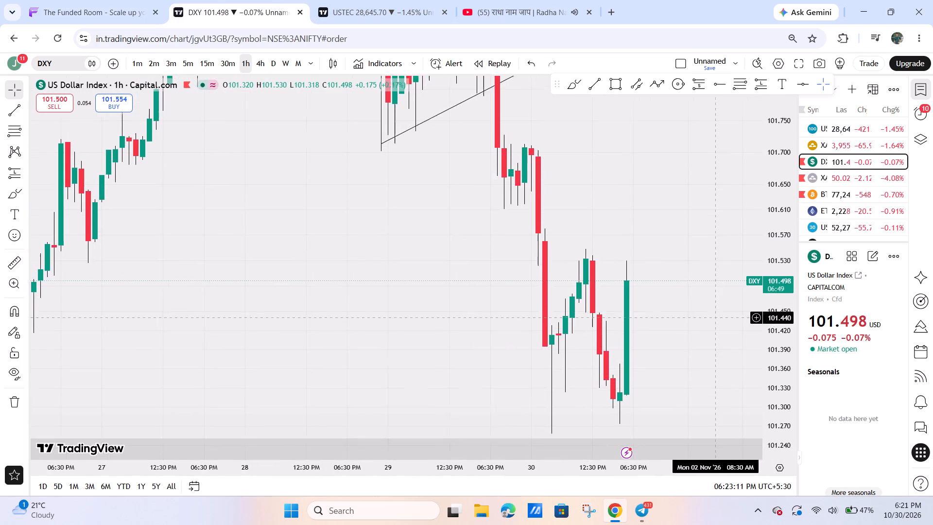
left_click_drag(711, 301, 708, 226)
scroll(521, 402, "up", 4)
left_click(200, 65)
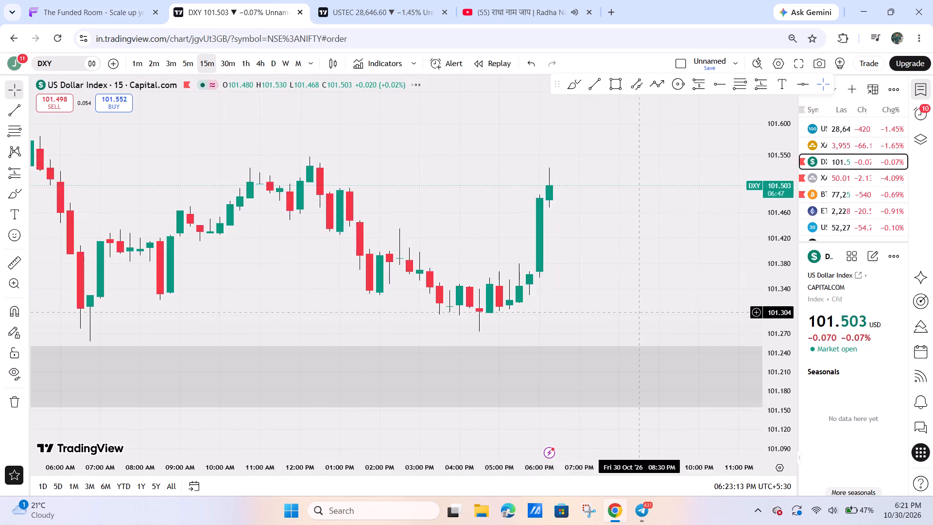
scroll(681, 328, "down", 3)
left_click_drag(741, 296, 765, 361)
left_click_drag(792, 383, 766, 236)
left_click_drag(738, 280, 639, 264)
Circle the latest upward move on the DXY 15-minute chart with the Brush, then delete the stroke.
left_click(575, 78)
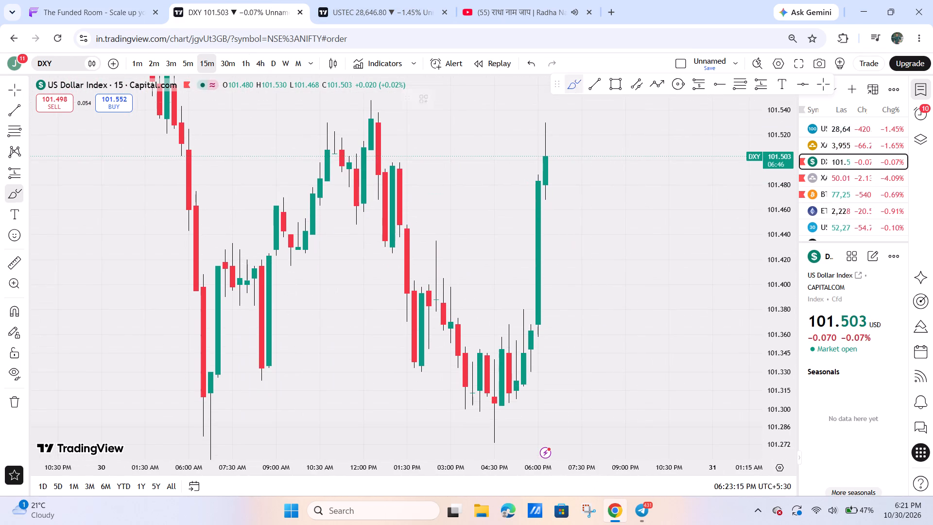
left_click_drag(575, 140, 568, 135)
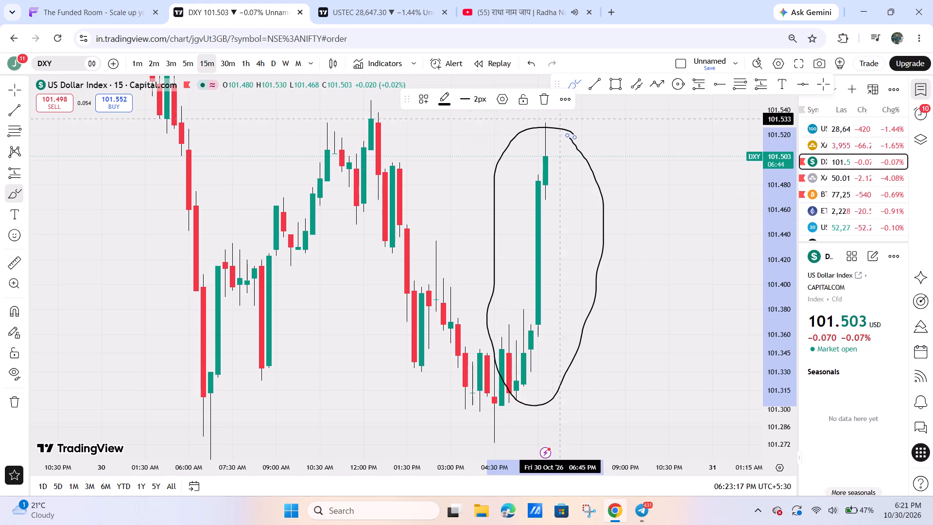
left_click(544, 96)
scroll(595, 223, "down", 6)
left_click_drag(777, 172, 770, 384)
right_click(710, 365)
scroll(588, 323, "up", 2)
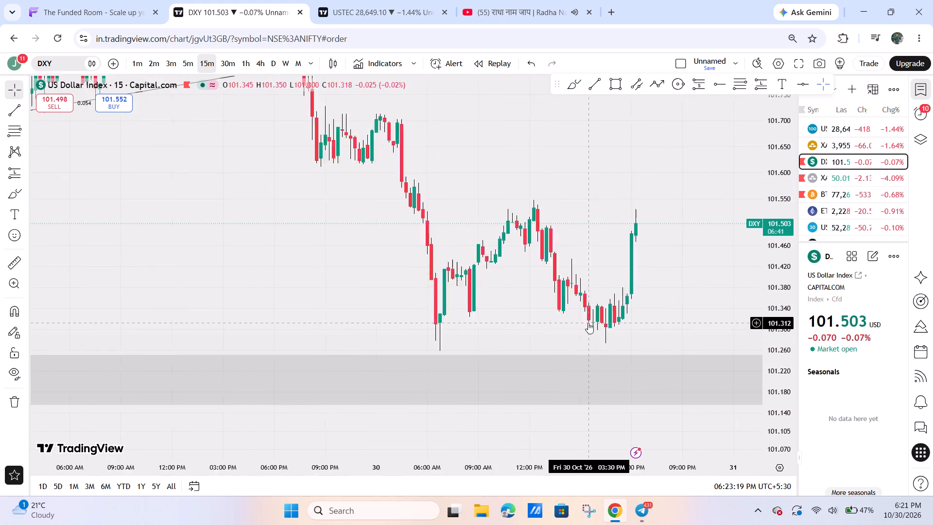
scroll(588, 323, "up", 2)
Open the US Tech 100 chart from the watchlist and examine its 15-minute candles below the grey zone.
left_click(842, 132)
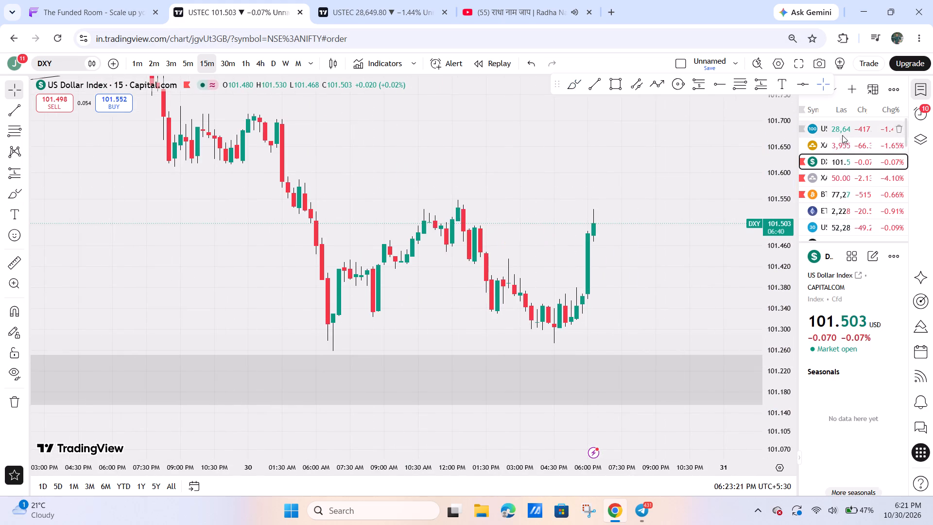
left_click_drag(632, 316, 705, 79)
left_click_drag(777, 388, 770, 41)
left_click_drag(693, 248, 688, 441)
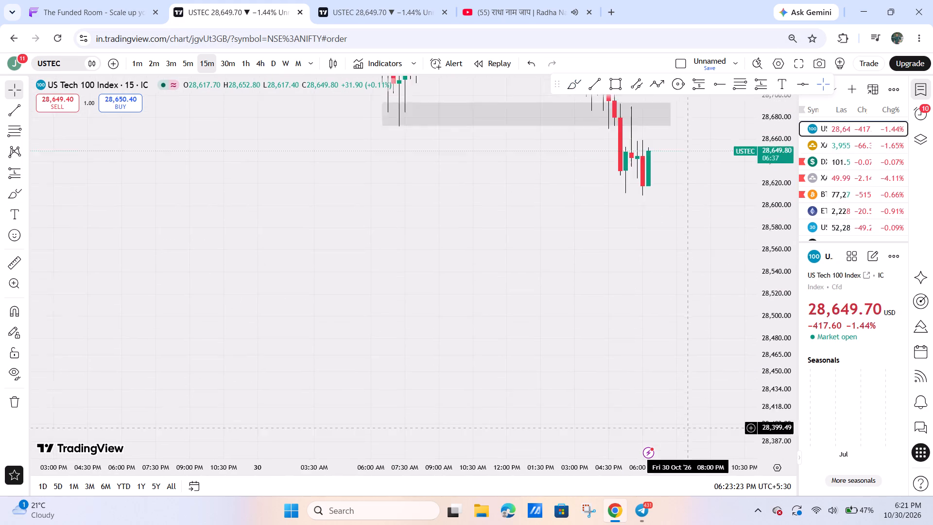
left_click_drag(688, 441, 681, 446)
scroll(505, 400, "up", 6)
left_click_drag(236, 225, 235, 342)
left_click_drag(779, 363, 752, 196)
left_click_drag(726, 220, 654, 266)
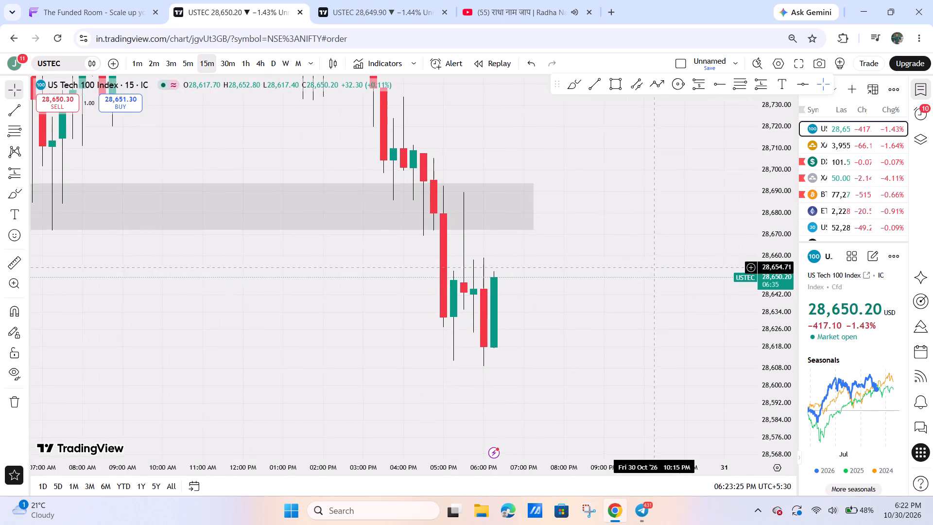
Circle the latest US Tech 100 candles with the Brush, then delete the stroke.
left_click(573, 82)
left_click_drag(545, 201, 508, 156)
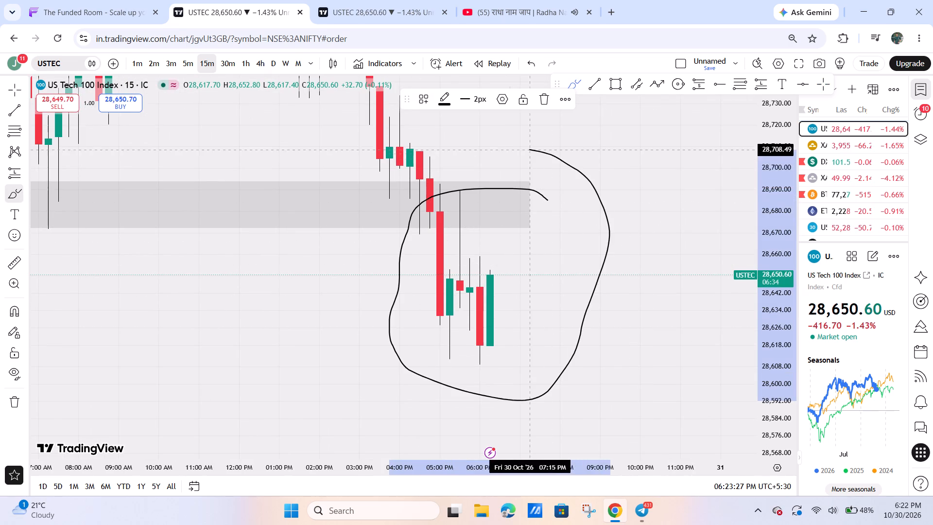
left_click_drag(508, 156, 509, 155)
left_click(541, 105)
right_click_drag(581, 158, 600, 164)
Open the XAUUSD chart and examine price at the grey zone on the 15-minute and 1-hour timeframes.
left_click(849, 144)
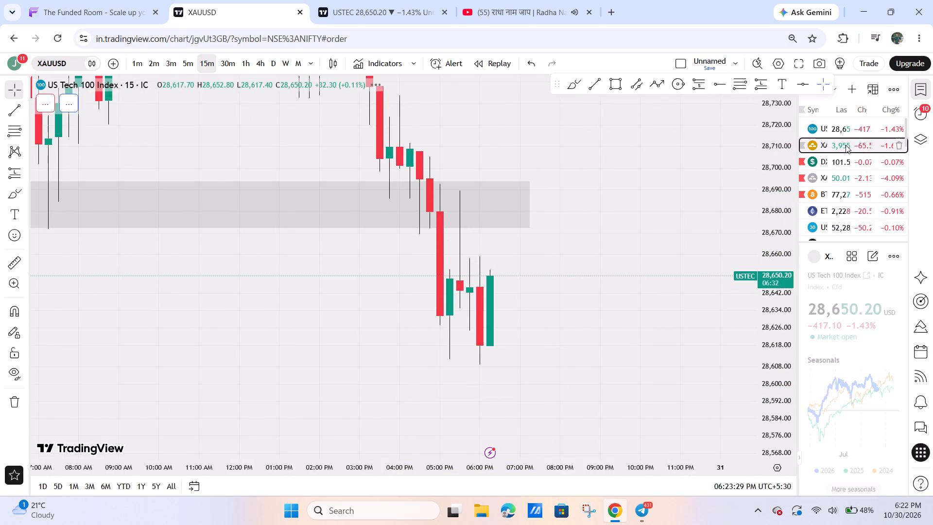
scroll(693, 280, "down", 1)
left_click_drag(626, 297, 661, 165)
scroll(663, 236, "down", 4)
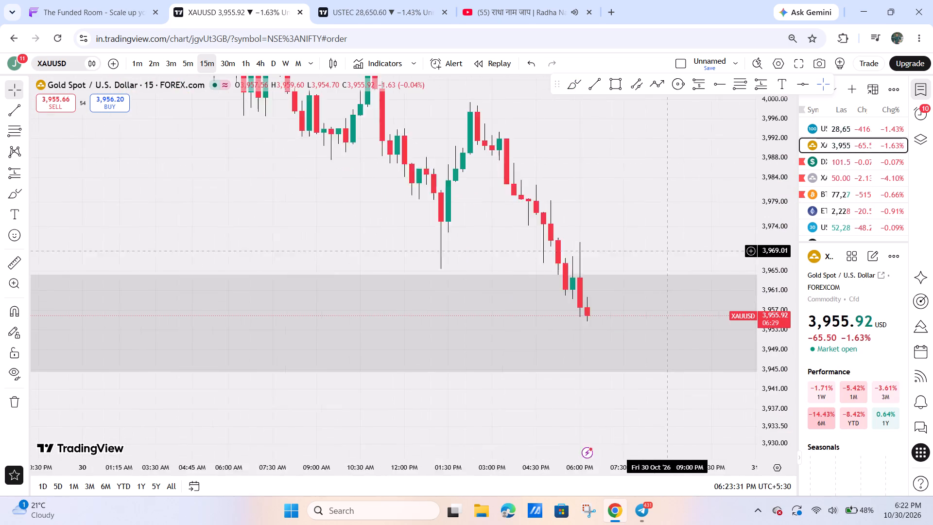
scroll(681, 260, "down", 2)
left_click_drag(779, 222, 684, 270)
left_click(242, 58)
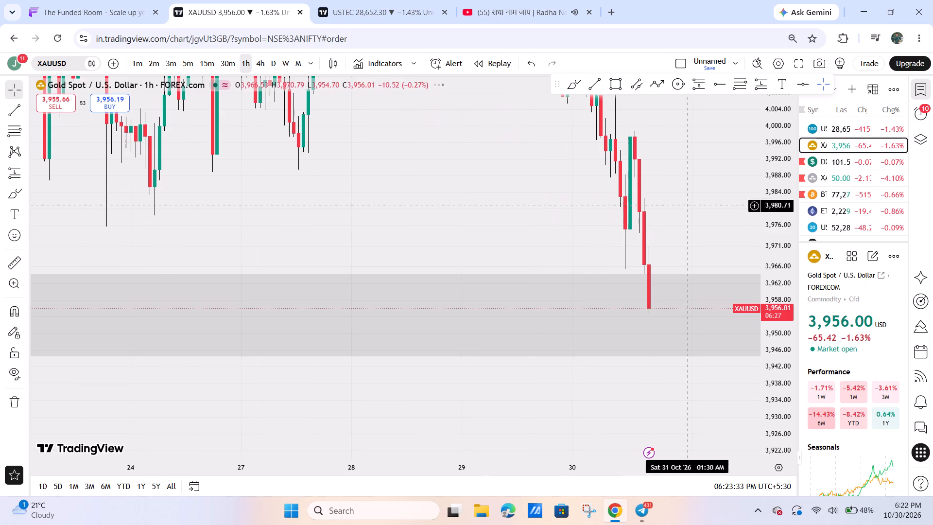
left_click_drag(786, 169, 725, 368)
scroll(476, 322, "down", 6)
left_click_drag(536, 218, 460, 229)
scroll(474, 231, "up", 3)
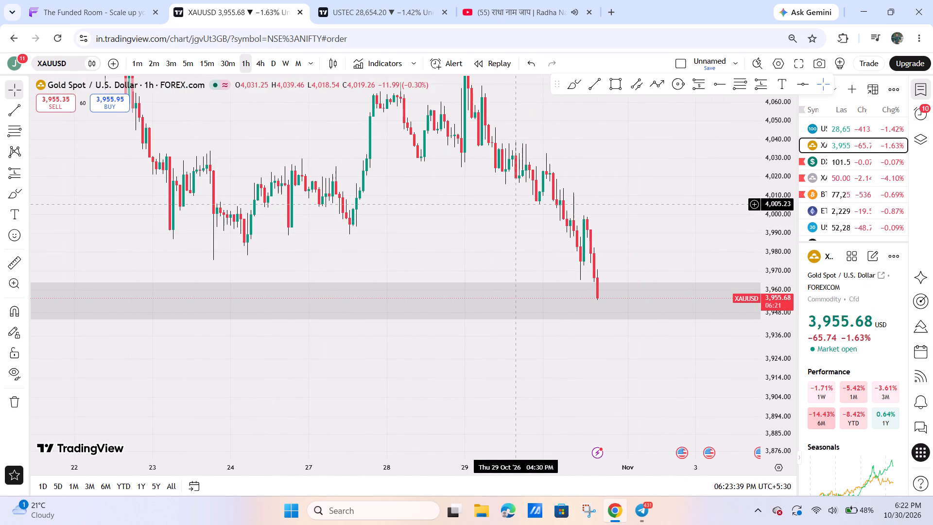
scroll(663, 247, "up", 3)
Open the XAGUSD chart and examine its price trend on the 1-hour and 15-minute timeframes.
left_click(819, 179)
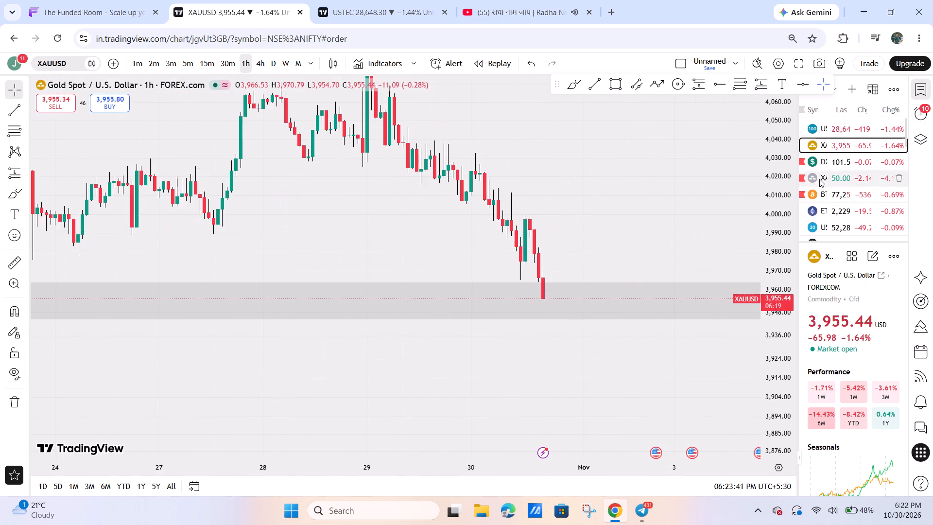
left_click_drag(545, 290, 594, 222)
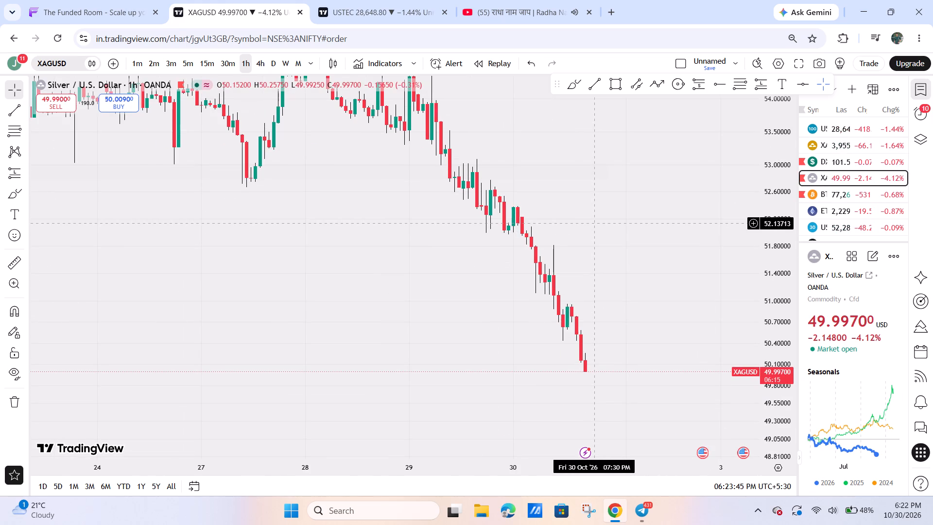
scroll(566, 229, "up", 4)
left_click(207, 68)
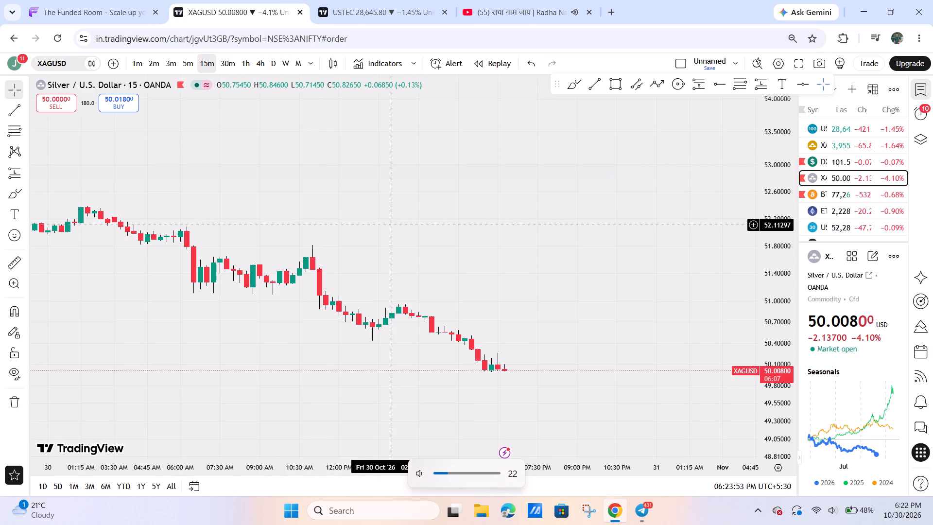
Open the XAUUSD chart and examine price at the grey zone on the 15-minute and daily timeframes.
left_click(851, 144)
scroll(563, 286, "down", 5)
left_click_drag(619, 283, 489, 187)
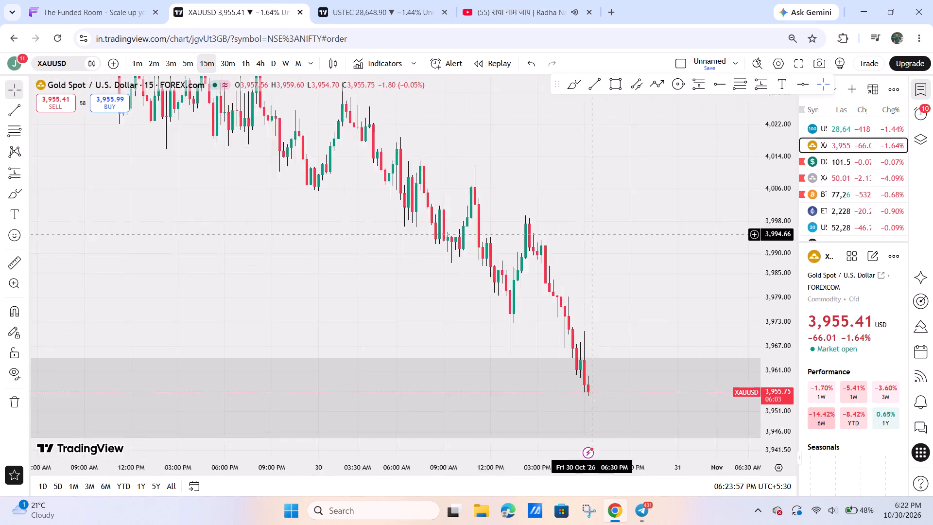
left_click_drag(489, 187, 444, 182)
right_click_drag(444, 182, 443, 189)
left_click(556, 437)
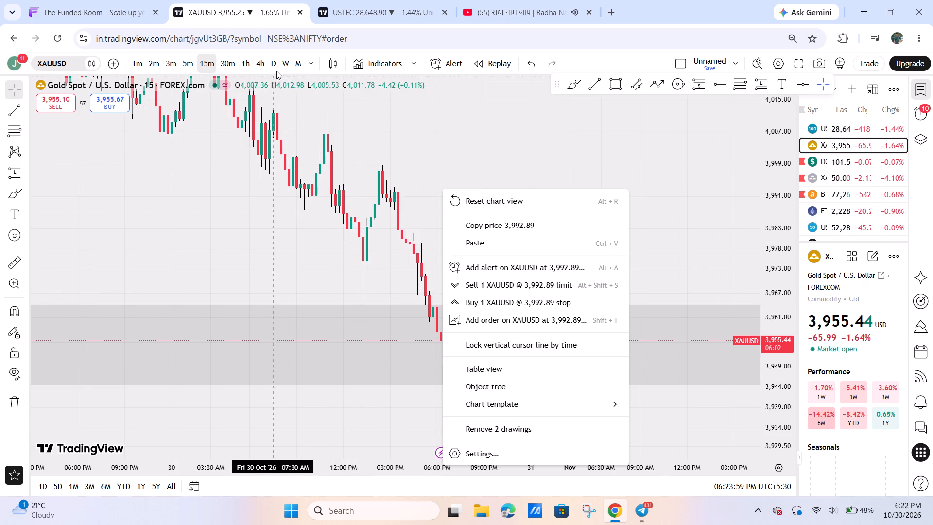
left_click(273, 69)
left_click_drag(557, 214, 743, 187)
left_click_drag(771, 157, 753, 407)
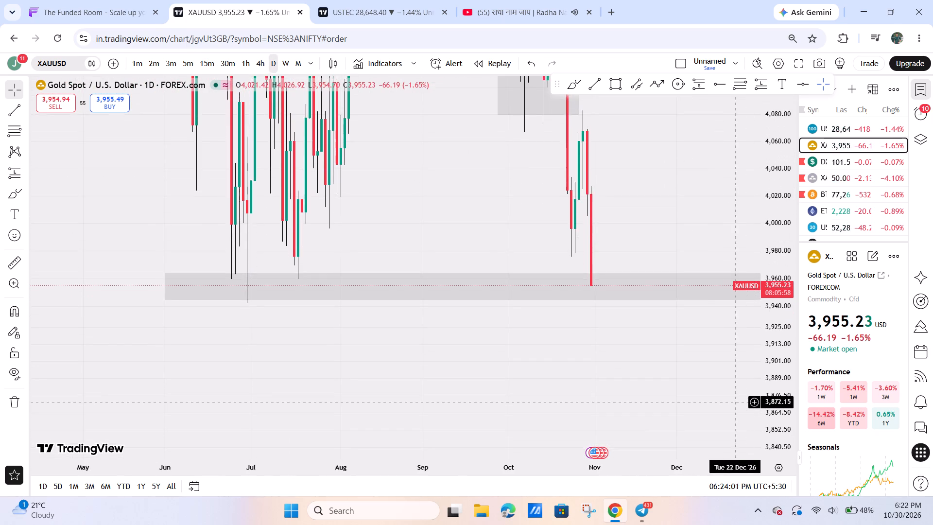
scroll(719, 400, "up", 4)
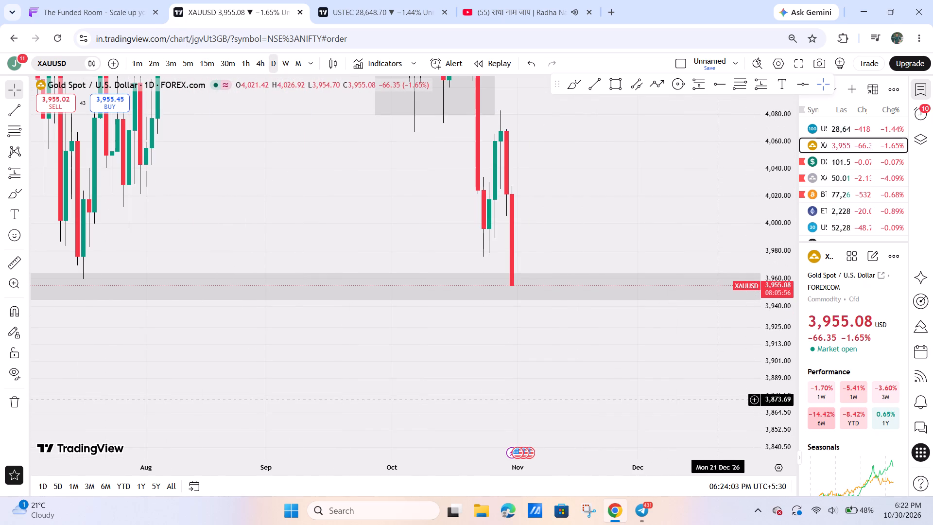
scroll(688, 400, "down", 1)
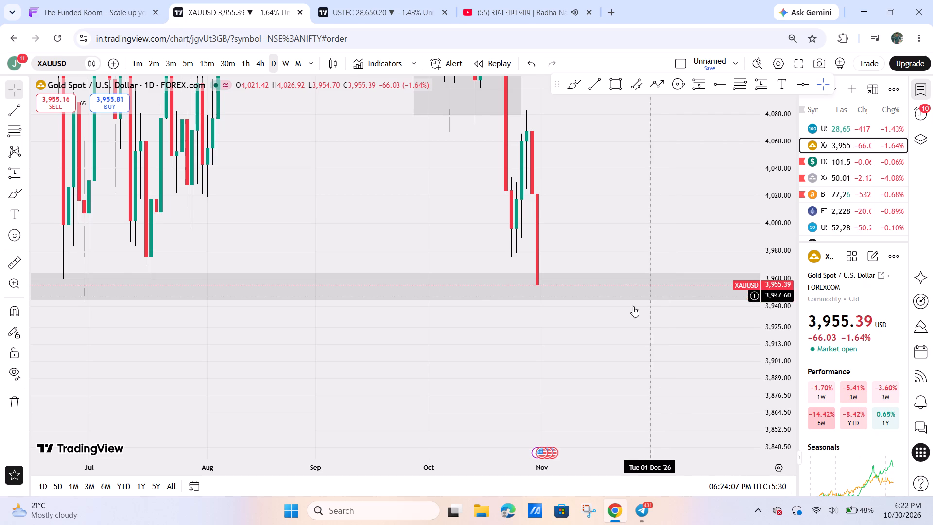
scroll(632, 314, "down", 2)
left_click_drag(763, 232, 749, 385)
scroll(622, 375, "down", 2)
left_click_drag(651, 222, 734, 310)
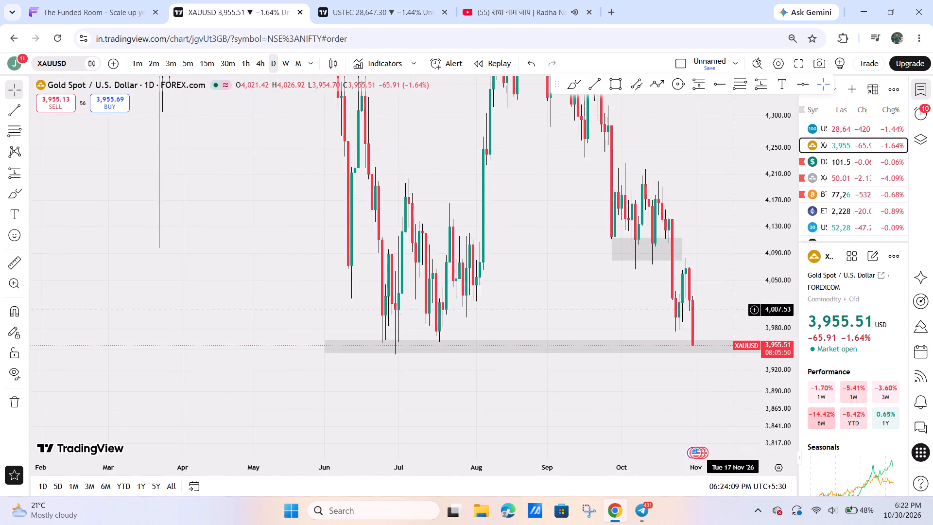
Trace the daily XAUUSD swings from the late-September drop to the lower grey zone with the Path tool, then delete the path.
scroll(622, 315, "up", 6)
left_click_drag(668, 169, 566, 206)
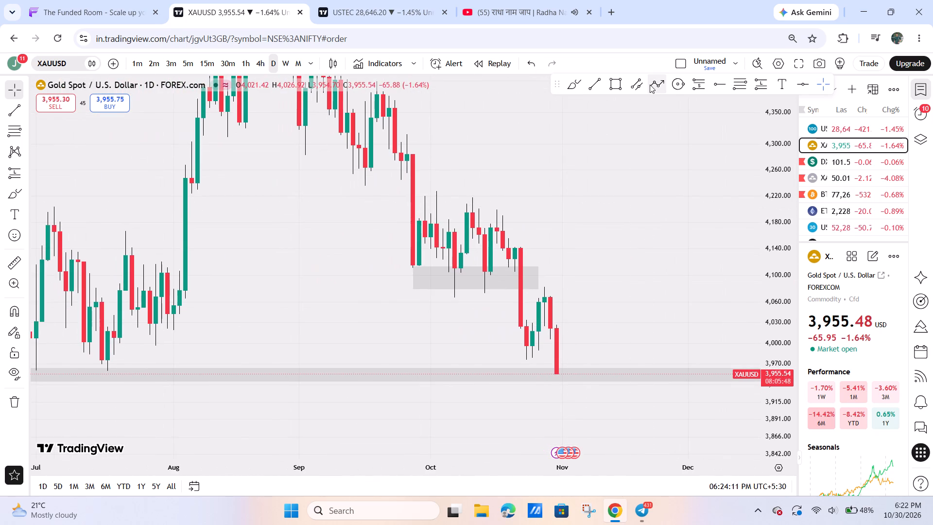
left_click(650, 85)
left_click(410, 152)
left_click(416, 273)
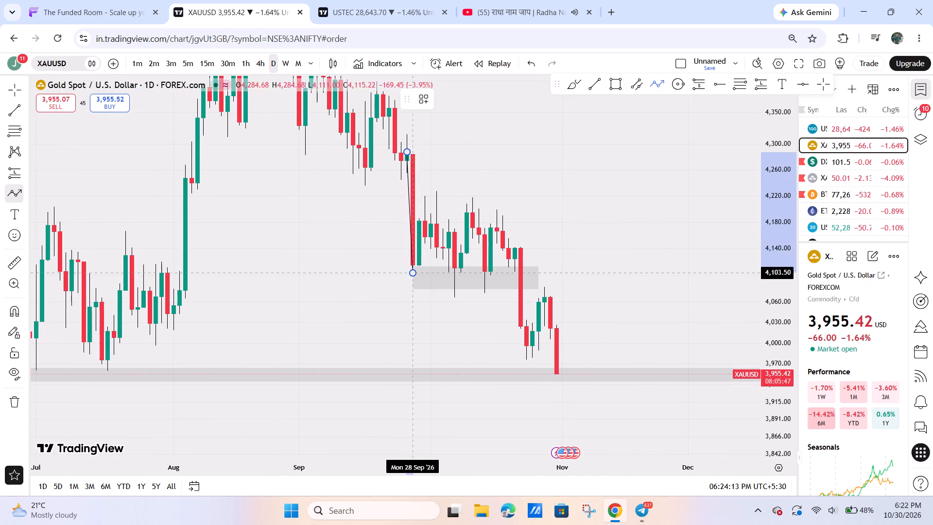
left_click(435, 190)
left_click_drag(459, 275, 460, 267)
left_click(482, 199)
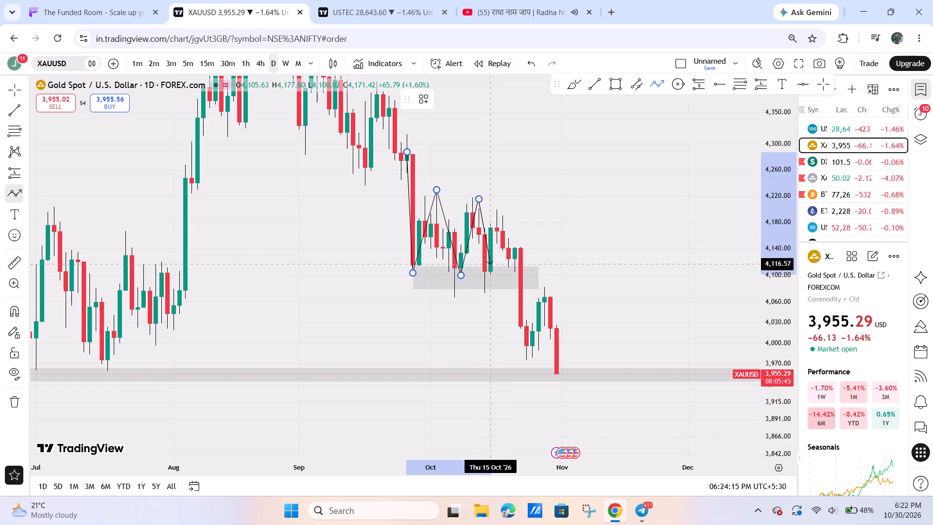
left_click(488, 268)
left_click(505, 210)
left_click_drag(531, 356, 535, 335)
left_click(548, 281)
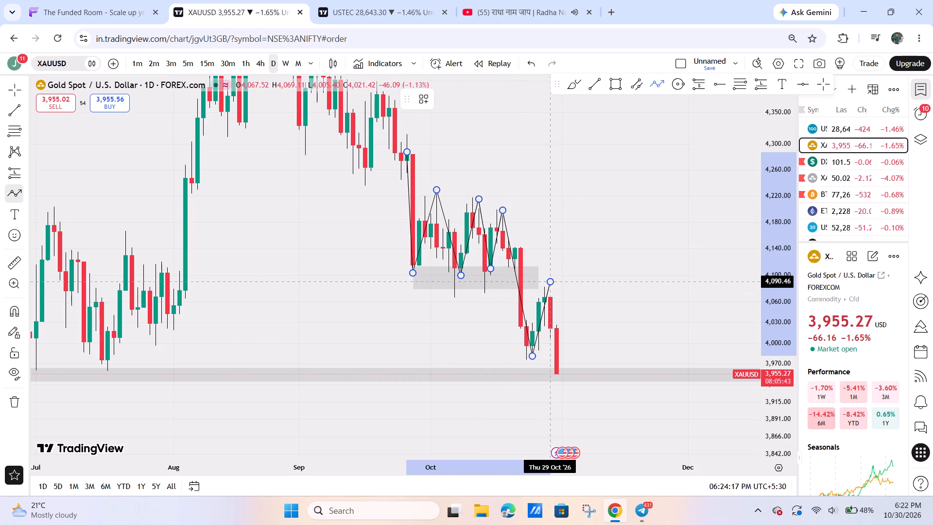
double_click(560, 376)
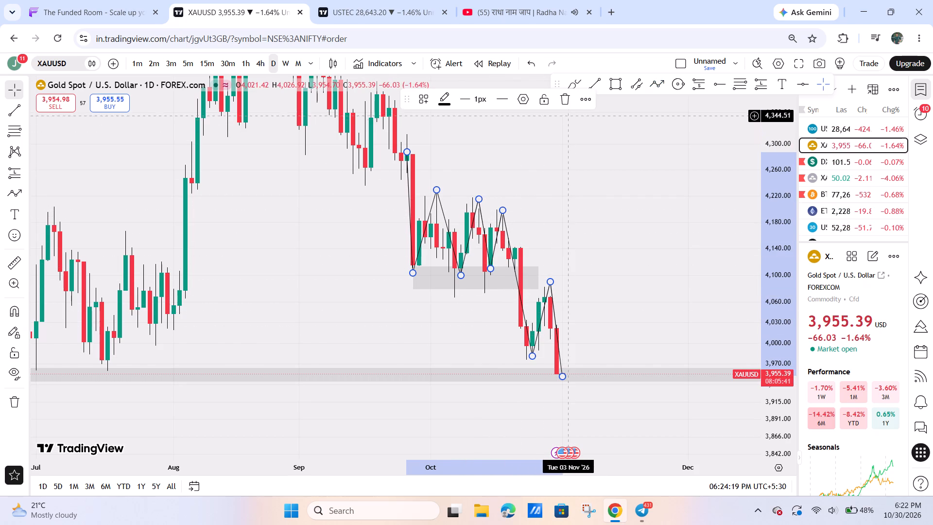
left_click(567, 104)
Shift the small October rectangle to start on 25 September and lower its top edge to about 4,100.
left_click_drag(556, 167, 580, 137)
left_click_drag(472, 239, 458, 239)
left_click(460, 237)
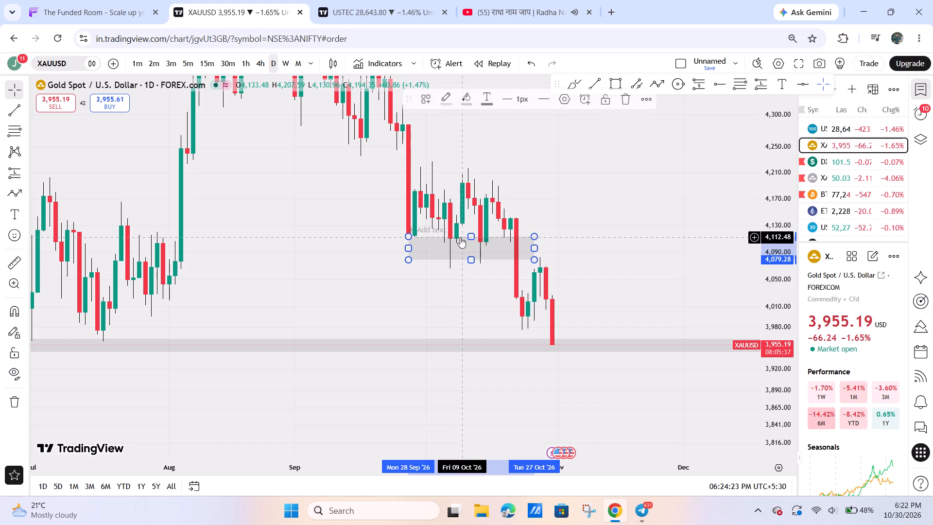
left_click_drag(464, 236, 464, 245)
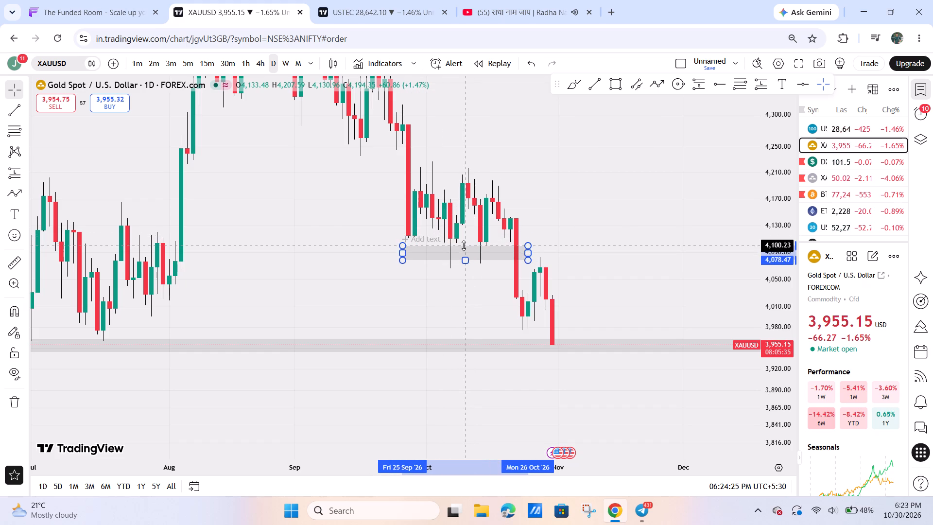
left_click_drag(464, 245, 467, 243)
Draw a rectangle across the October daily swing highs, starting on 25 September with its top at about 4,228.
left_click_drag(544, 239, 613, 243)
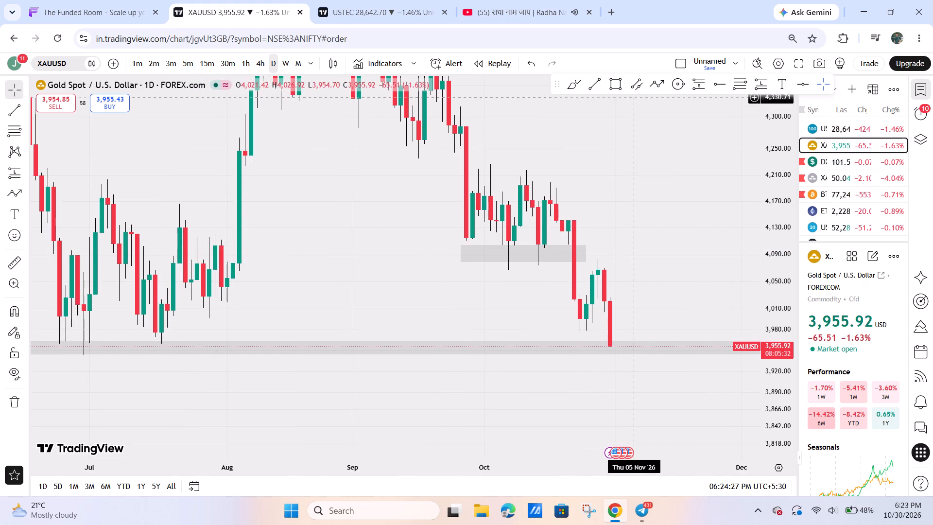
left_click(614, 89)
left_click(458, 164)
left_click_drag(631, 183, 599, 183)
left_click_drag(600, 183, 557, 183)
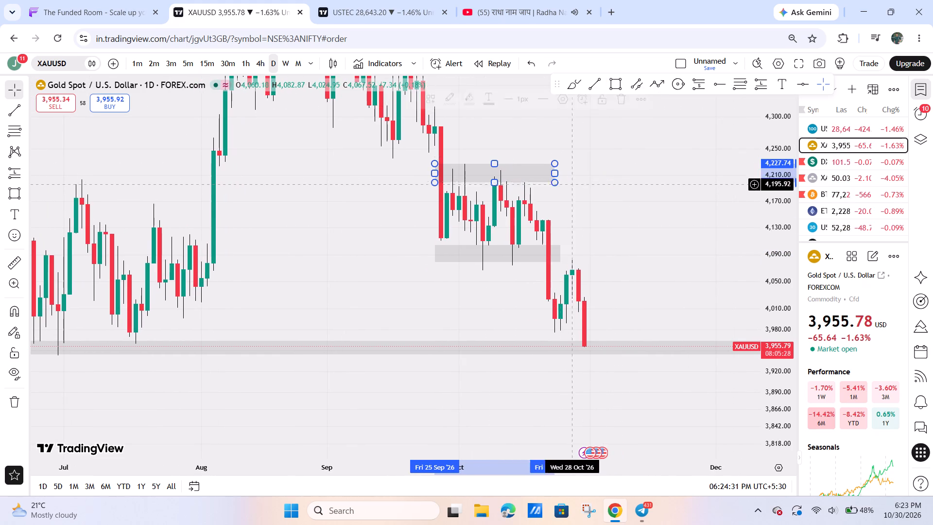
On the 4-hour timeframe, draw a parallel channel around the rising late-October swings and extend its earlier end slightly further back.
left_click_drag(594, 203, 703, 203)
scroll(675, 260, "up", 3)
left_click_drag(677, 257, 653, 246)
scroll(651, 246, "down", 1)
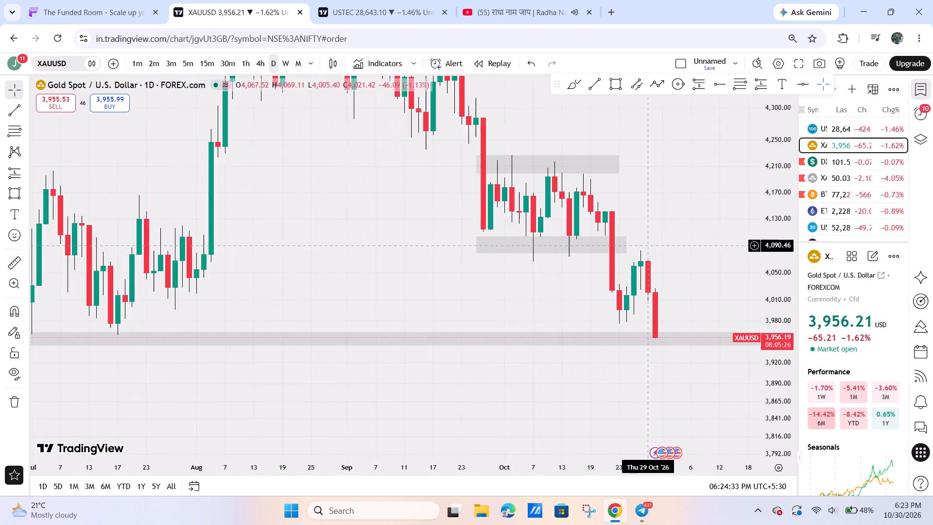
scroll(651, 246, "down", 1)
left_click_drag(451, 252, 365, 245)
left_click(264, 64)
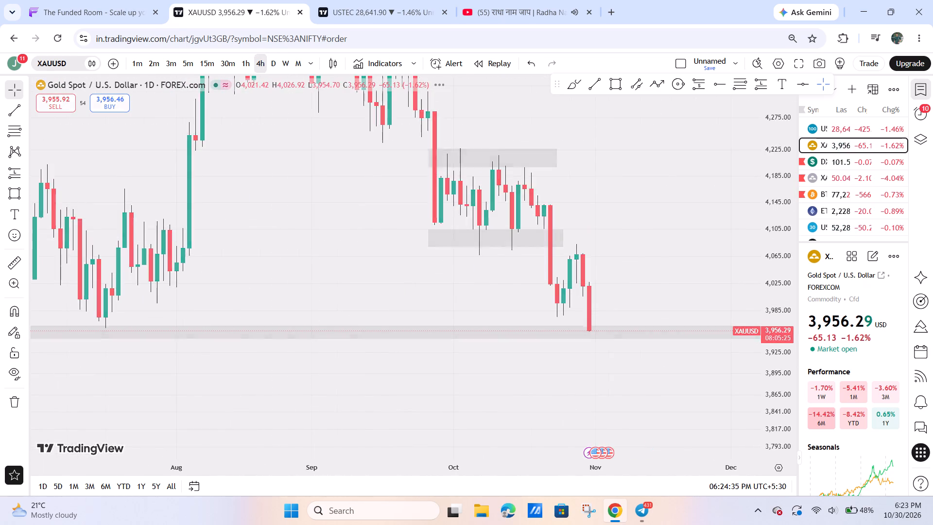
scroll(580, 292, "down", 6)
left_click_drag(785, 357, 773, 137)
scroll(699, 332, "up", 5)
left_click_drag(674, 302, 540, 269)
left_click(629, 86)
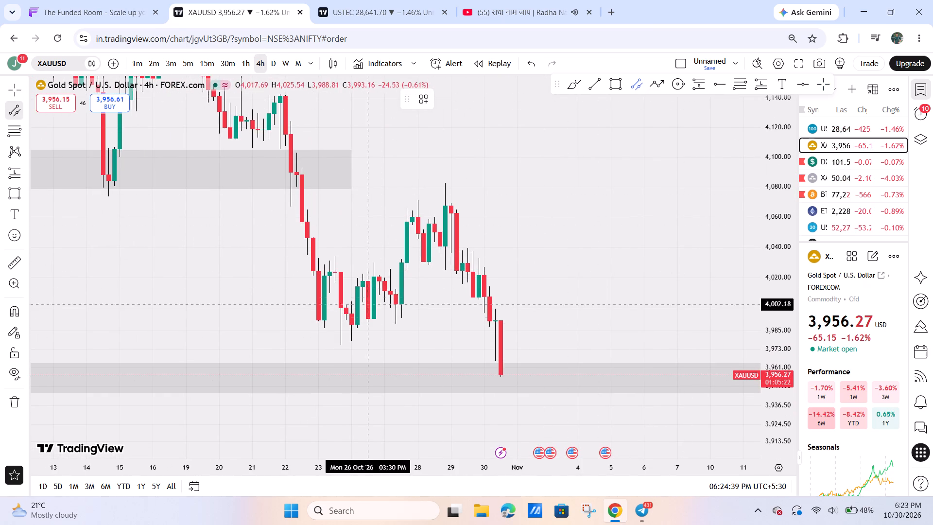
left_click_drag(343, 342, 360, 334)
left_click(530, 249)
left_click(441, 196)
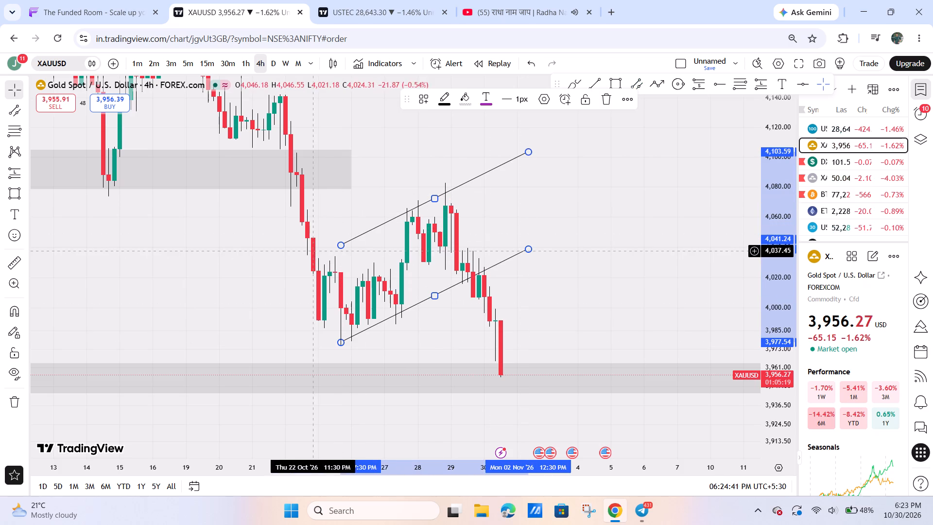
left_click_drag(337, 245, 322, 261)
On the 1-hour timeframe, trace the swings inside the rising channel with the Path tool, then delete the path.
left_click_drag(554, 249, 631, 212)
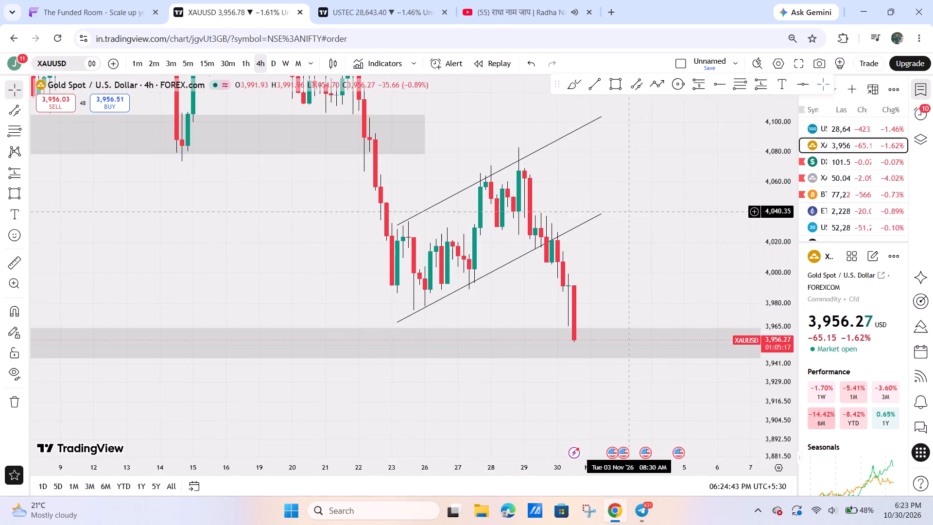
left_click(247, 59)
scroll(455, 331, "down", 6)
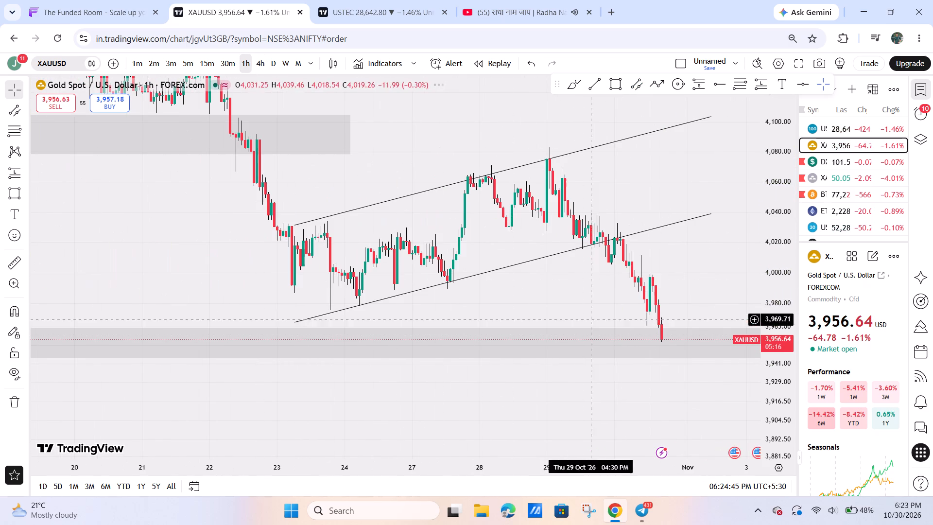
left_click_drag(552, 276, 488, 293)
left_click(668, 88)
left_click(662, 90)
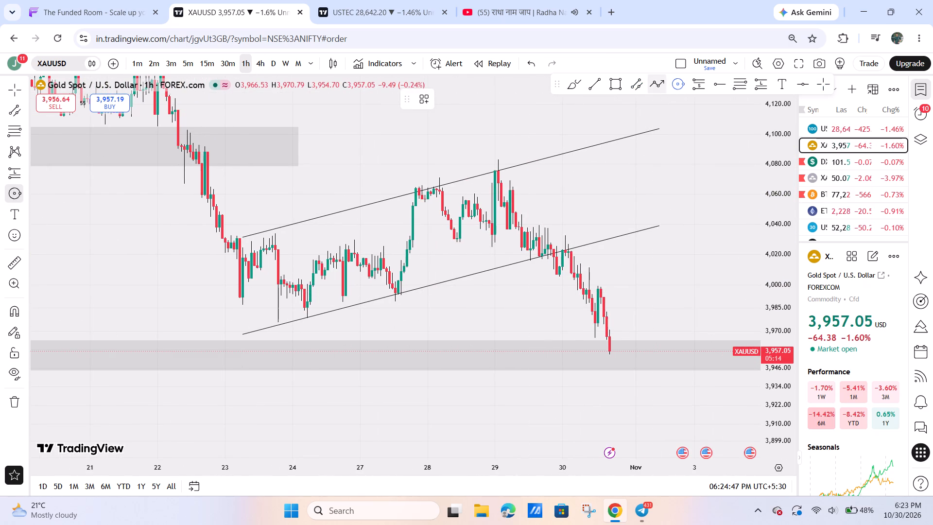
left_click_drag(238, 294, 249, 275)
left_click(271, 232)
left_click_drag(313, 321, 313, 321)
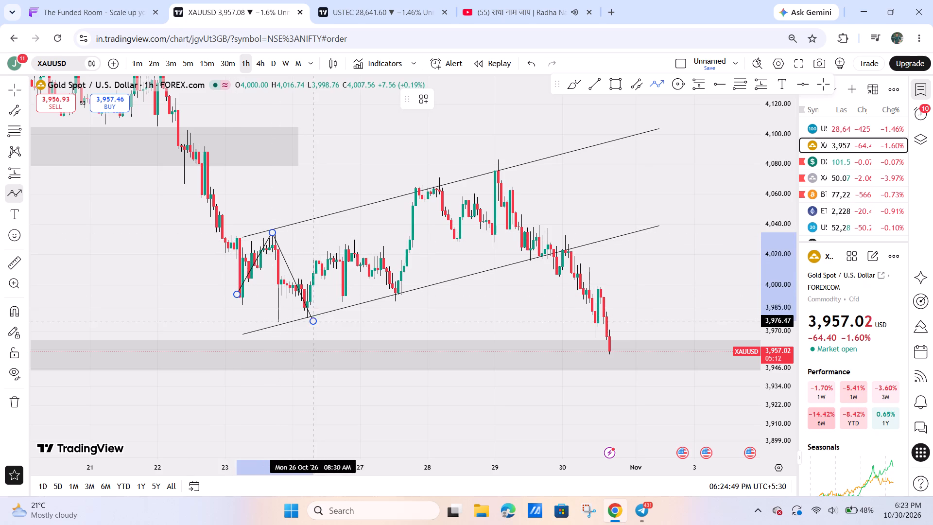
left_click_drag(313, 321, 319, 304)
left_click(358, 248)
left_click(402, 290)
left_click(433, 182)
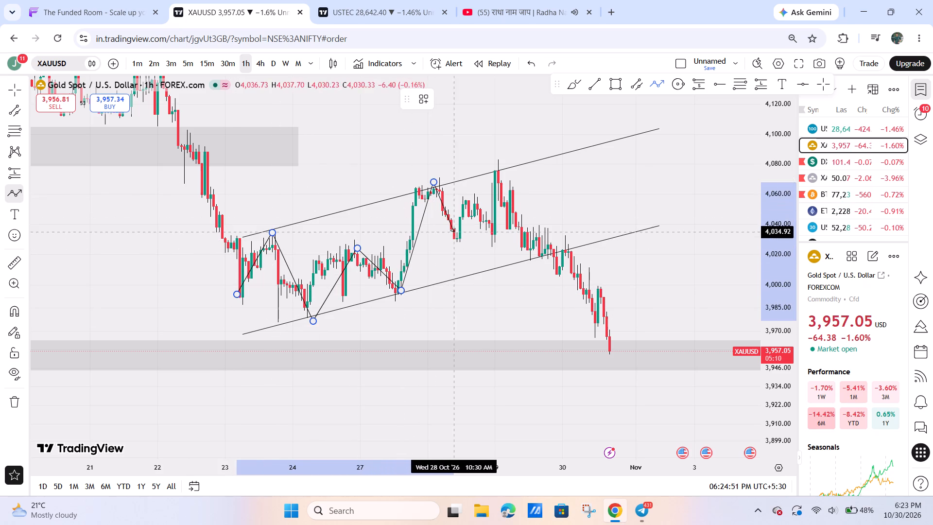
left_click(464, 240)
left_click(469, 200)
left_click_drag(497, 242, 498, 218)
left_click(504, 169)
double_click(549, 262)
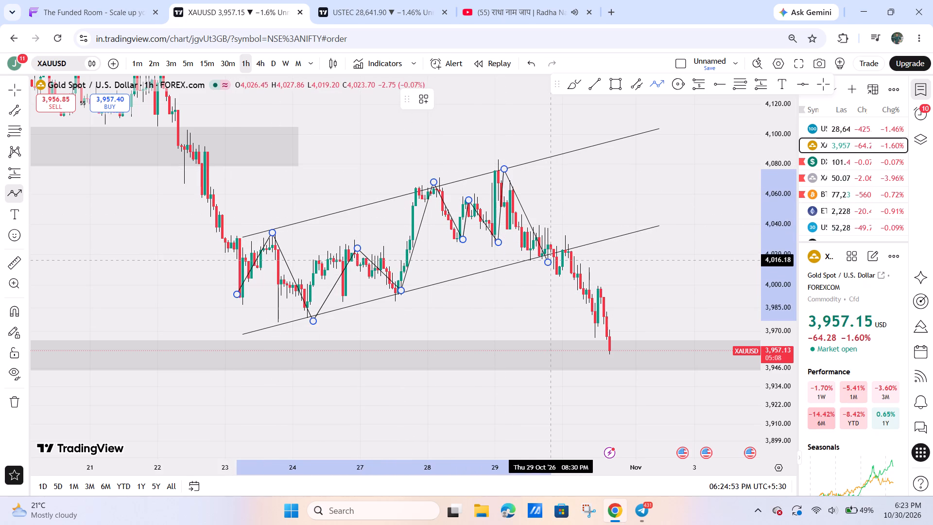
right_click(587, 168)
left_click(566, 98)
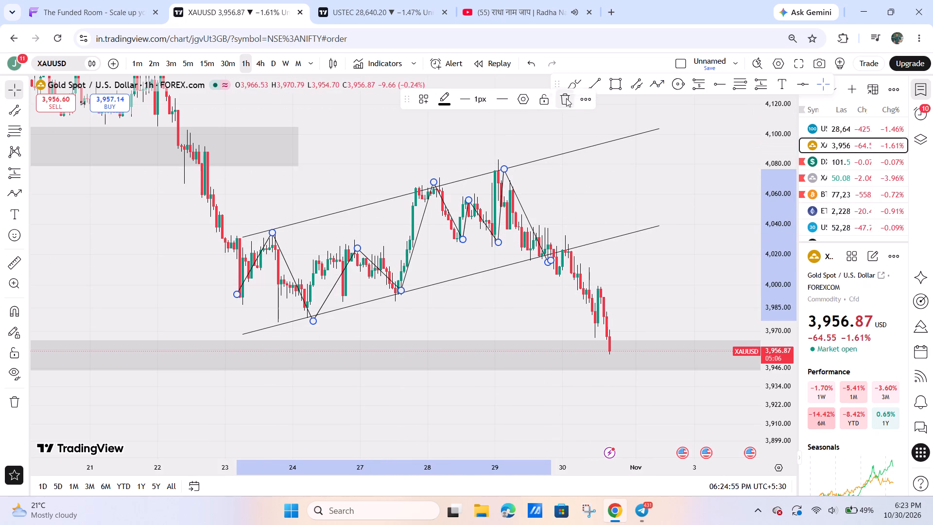
Return to the 4-hour timeframe and remove all drawings from the XAUUSD chart.
left_click(264, 63)
scroll(467, 138, "down", 5)
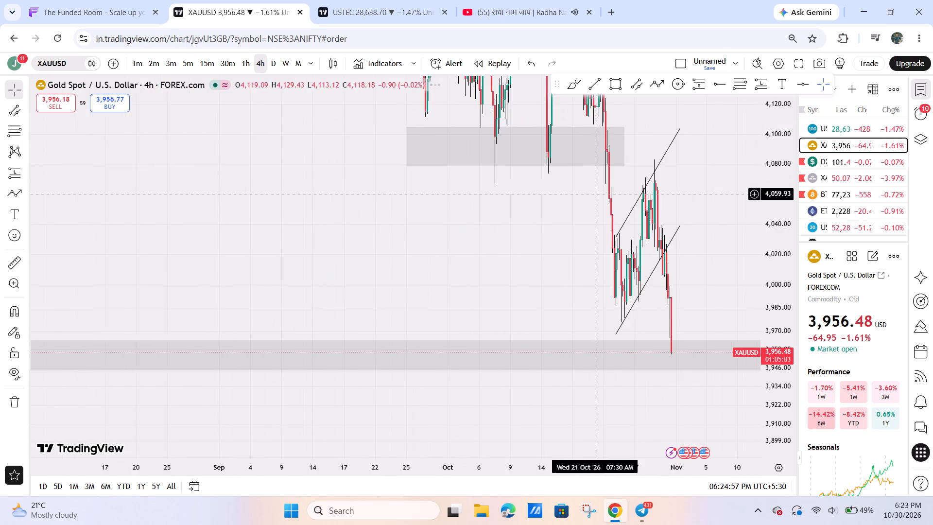
left_click_drag(795, 166, 775, 328)
scroll(684, 336, "up", 6)
scroll(619, 285, "up", 6)
right_click(373, 125)
left_click(448, 367)
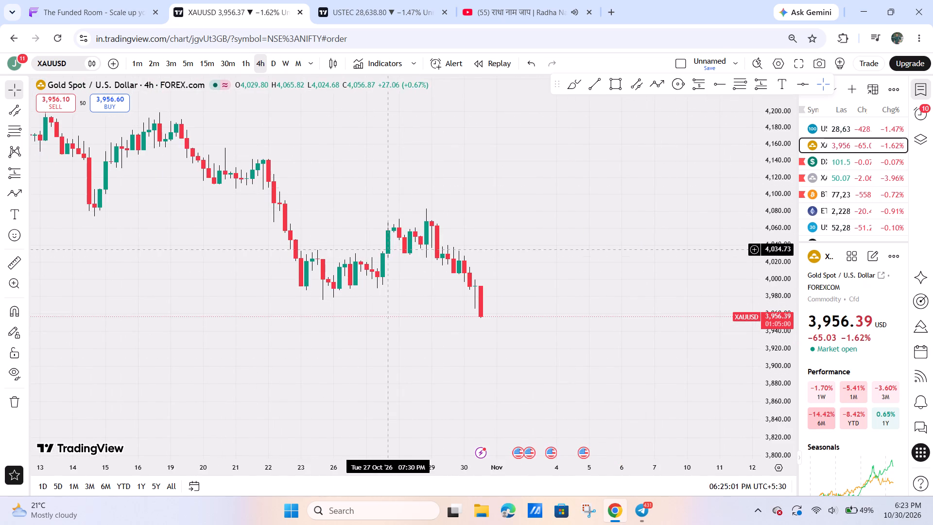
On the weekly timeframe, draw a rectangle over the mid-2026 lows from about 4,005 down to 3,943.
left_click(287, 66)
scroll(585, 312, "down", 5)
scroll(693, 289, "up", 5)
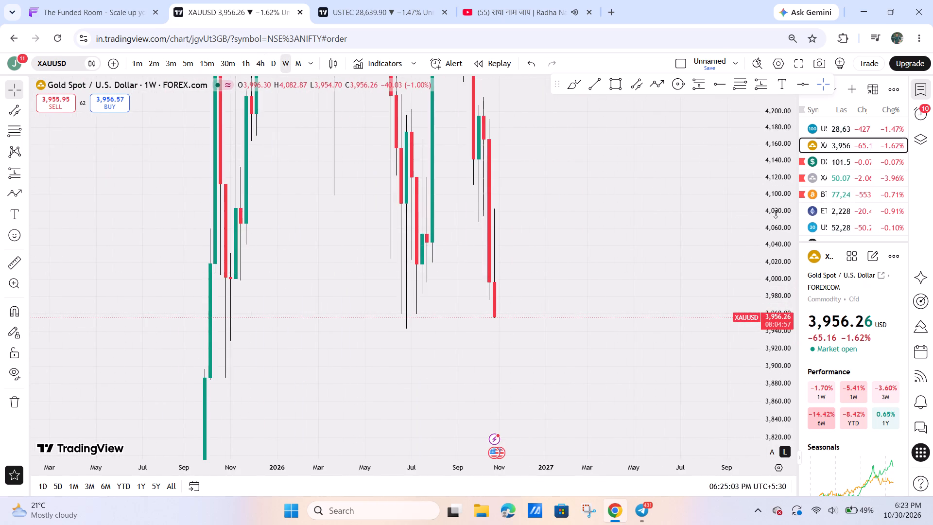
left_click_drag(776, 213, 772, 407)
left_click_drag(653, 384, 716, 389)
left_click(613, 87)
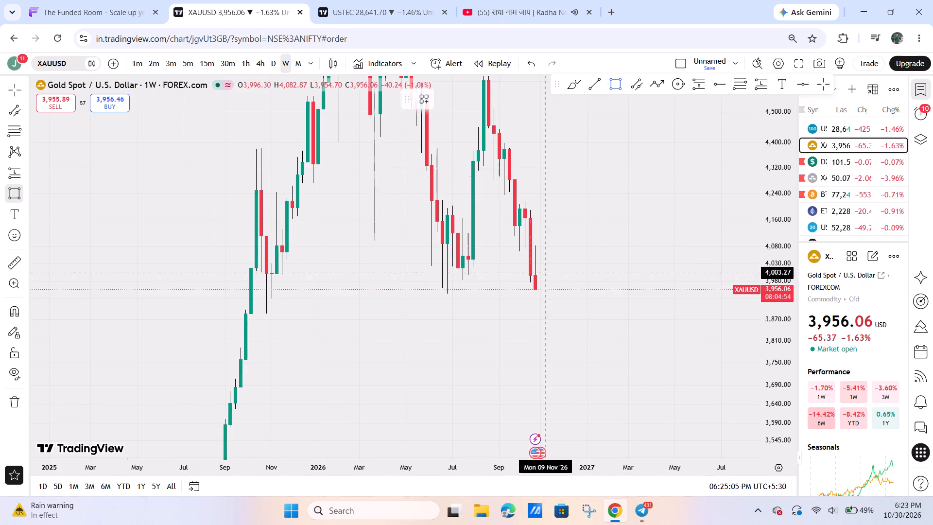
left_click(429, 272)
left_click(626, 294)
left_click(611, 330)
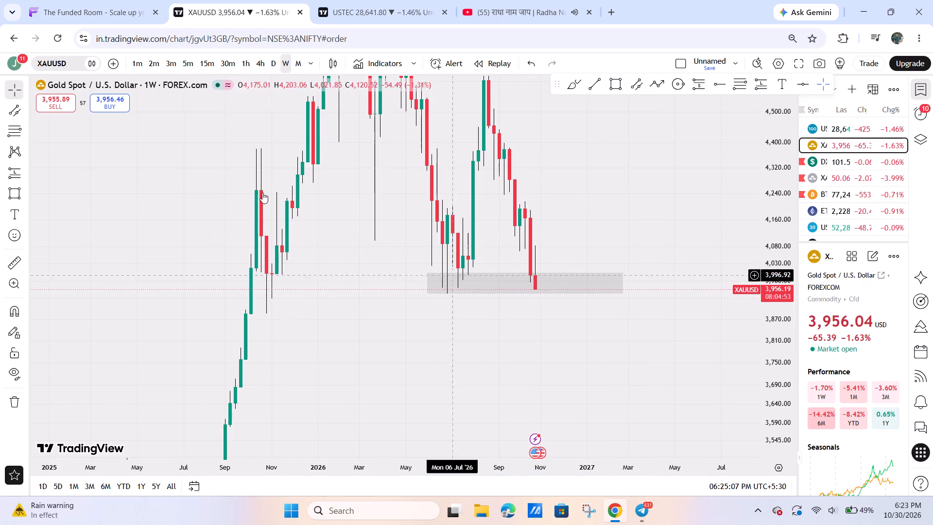
Switch to the 1-hour timeframe and delete the wide rectangle zone around current price.
left_click(243, 66)
scroll(509, 313, "down", 6)
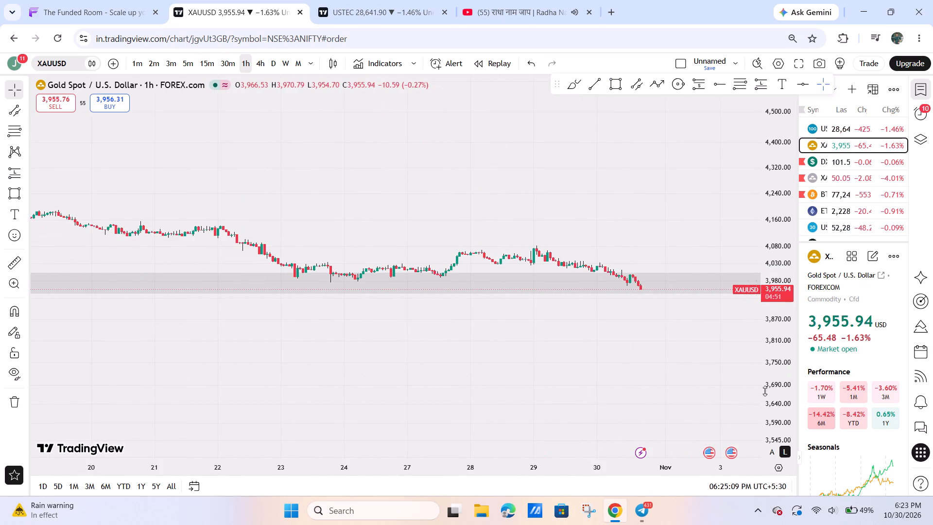
left_click_drag(779, 401, 731, 0)
scroll(670, 294, "up", 4)
left_click(656, 275)
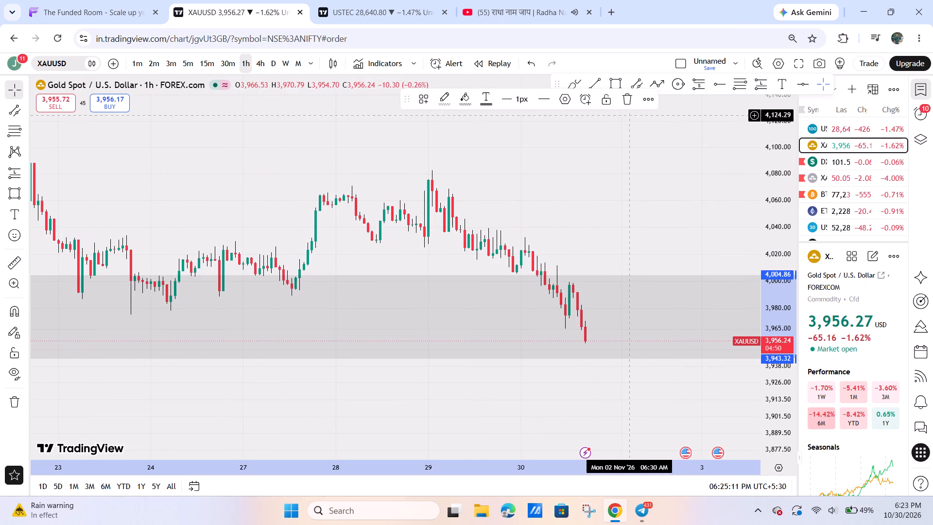
left_click(628, 108)
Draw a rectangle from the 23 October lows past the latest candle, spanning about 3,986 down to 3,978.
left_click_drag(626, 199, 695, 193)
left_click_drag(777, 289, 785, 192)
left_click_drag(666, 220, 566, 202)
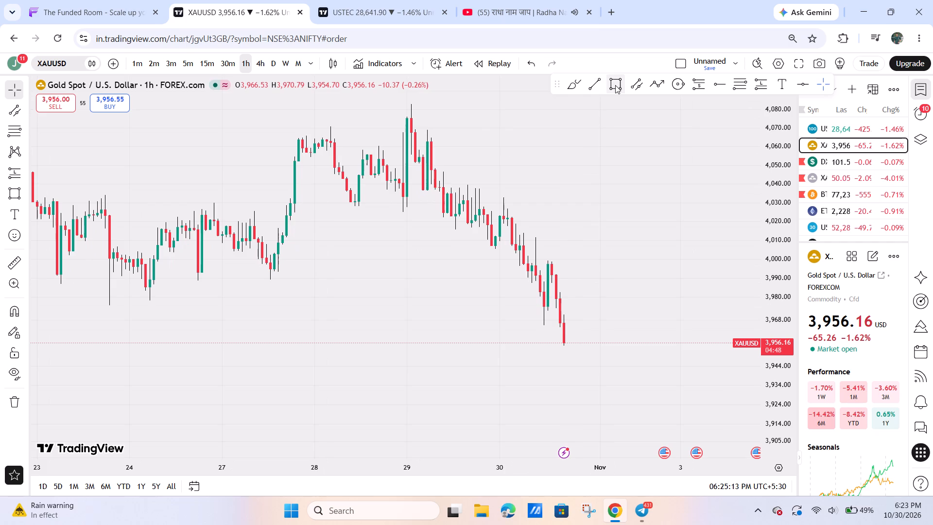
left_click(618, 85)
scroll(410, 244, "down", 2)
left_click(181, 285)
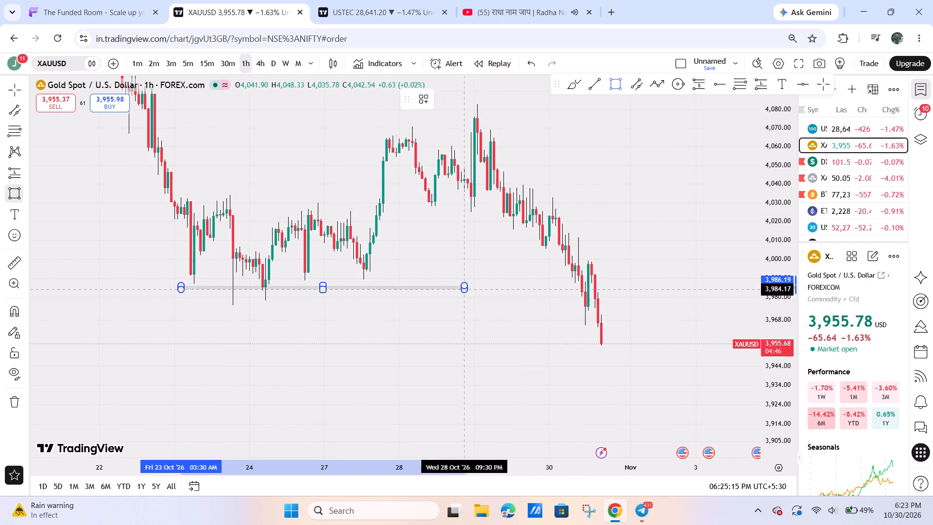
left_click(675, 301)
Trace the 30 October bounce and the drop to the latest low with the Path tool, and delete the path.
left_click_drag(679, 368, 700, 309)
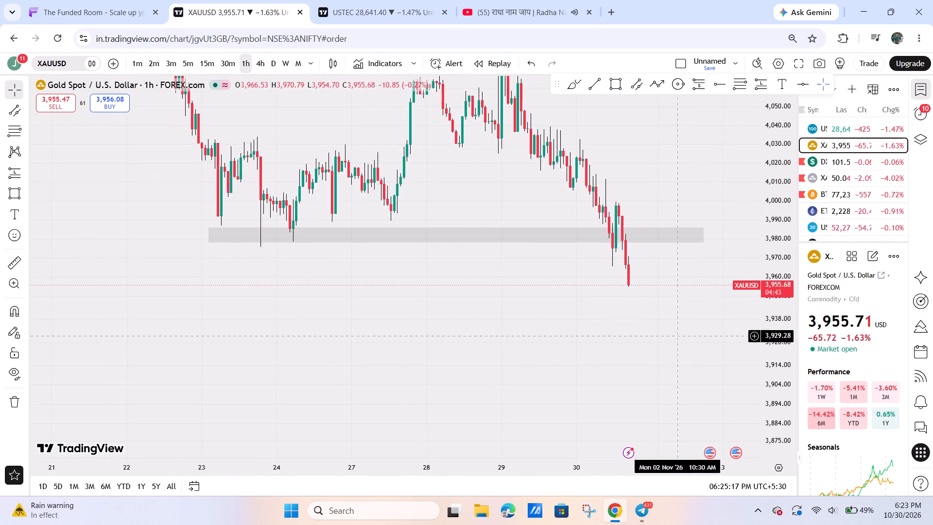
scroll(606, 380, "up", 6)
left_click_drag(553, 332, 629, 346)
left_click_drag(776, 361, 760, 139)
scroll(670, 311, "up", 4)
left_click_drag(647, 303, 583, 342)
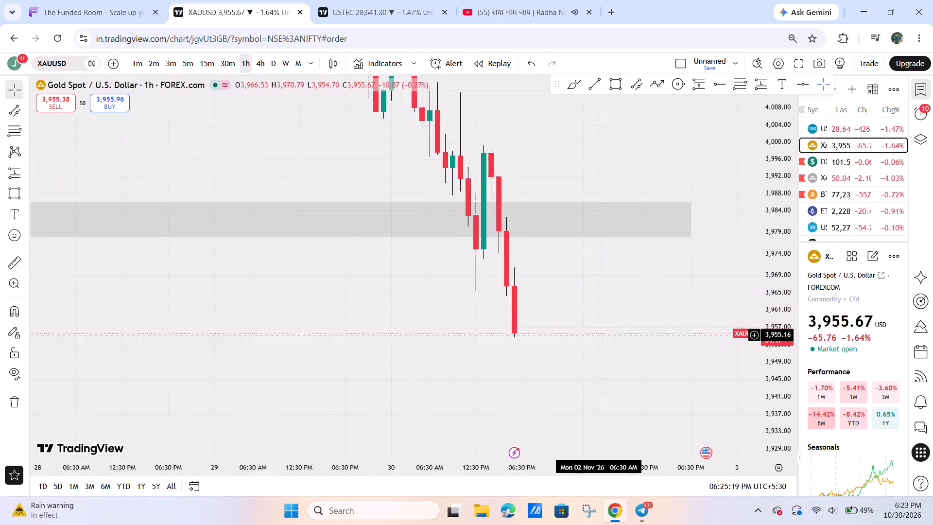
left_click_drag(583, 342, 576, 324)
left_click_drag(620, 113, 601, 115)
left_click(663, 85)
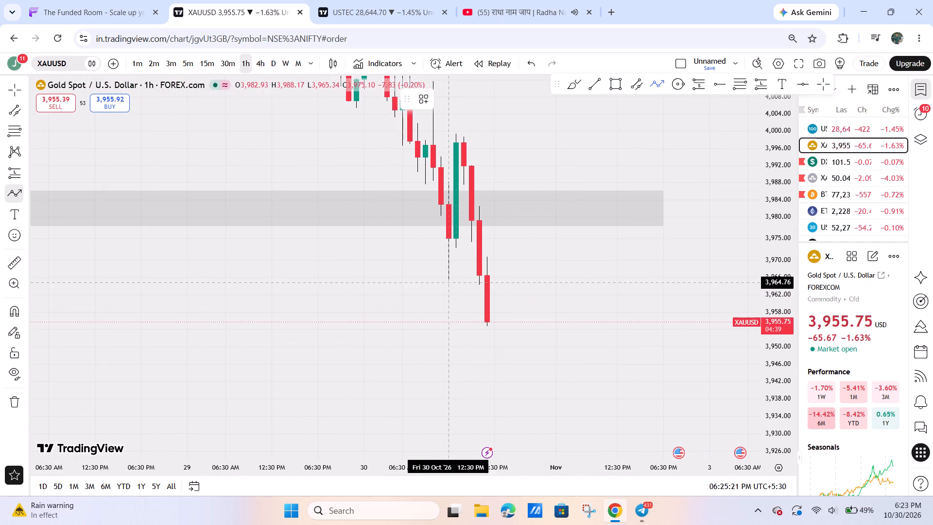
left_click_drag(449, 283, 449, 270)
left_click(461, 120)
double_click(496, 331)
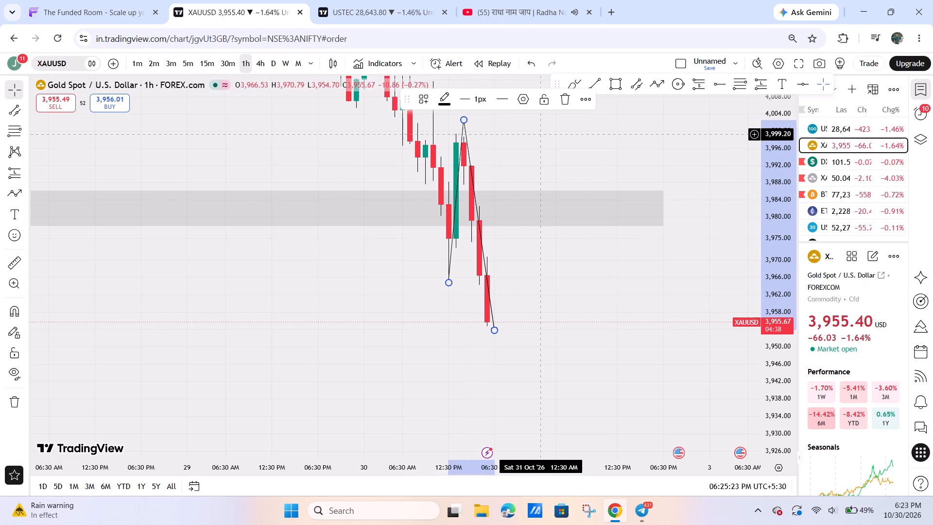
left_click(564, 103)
Switch to the 15-minute timeframe and examine the decline through the rectangle zone.
left_click_drag(536, 148, 632, 150)
left_click_drag(780, 159, 760, 341)
left_click_drag(698, 350, 645, 358)
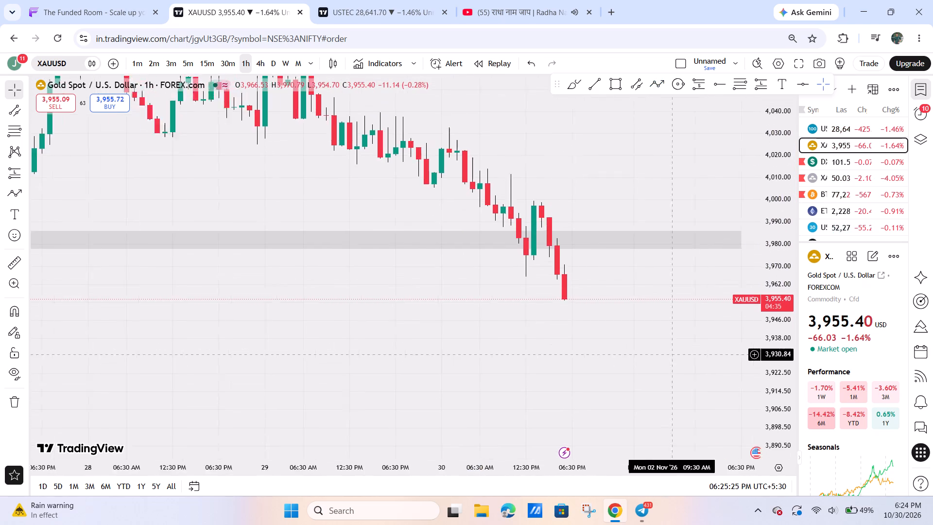
left_click_drag(645, 358, 530, 380)
left_click(206, 61)
scroll(465, 221, "down", 5)
scroll(639, 259, "down", 6)
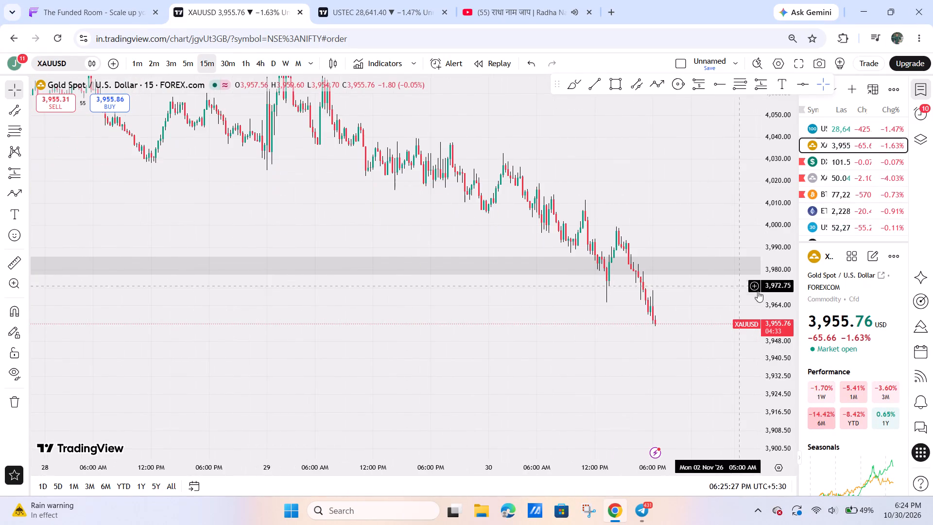
left_click_drag(773, 332, 760, 180)
scroll(616, 221, "up", 6)
left_click_drag(652, 192, 406, 189)
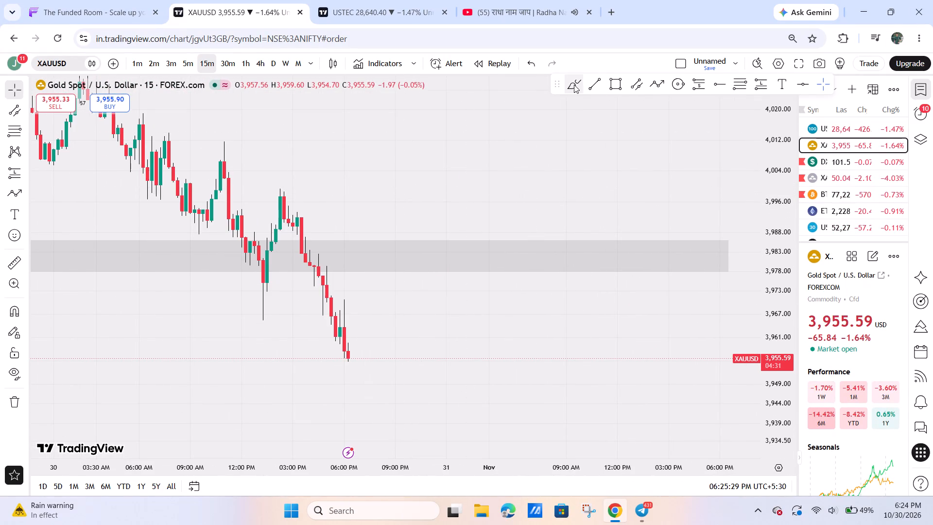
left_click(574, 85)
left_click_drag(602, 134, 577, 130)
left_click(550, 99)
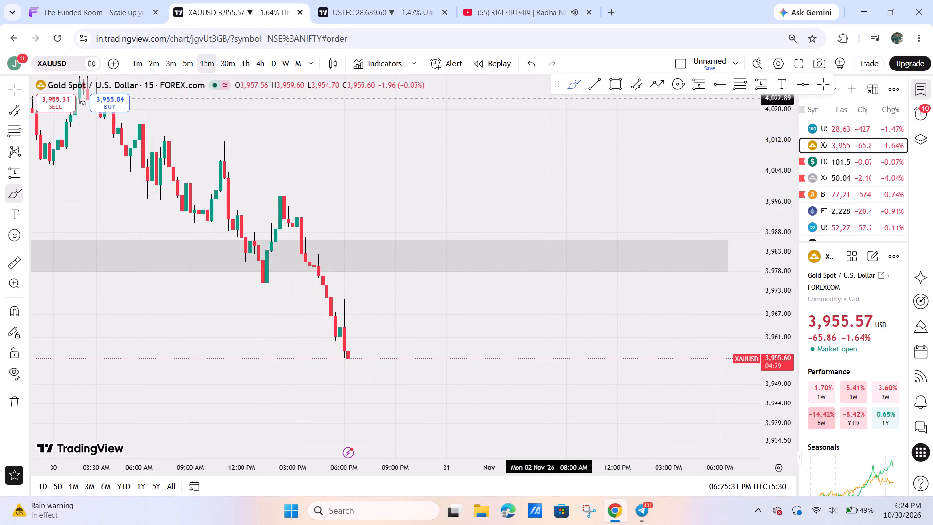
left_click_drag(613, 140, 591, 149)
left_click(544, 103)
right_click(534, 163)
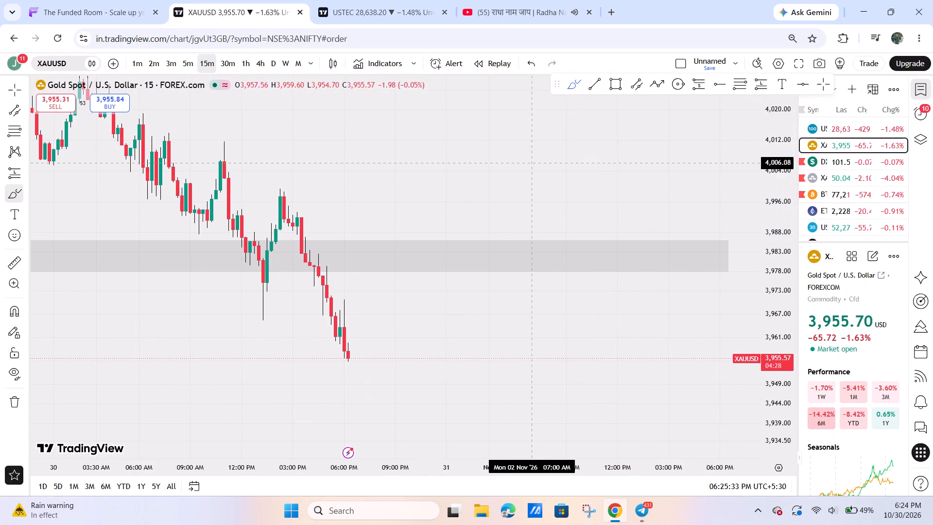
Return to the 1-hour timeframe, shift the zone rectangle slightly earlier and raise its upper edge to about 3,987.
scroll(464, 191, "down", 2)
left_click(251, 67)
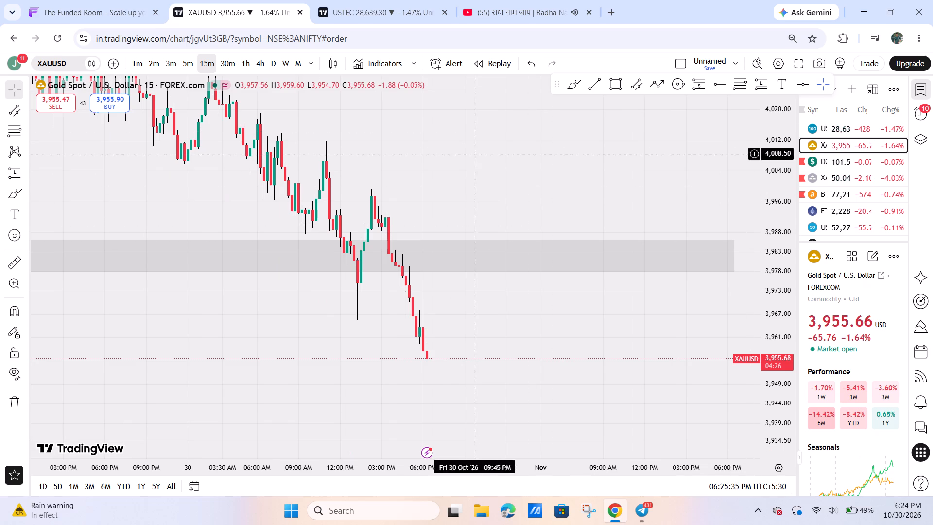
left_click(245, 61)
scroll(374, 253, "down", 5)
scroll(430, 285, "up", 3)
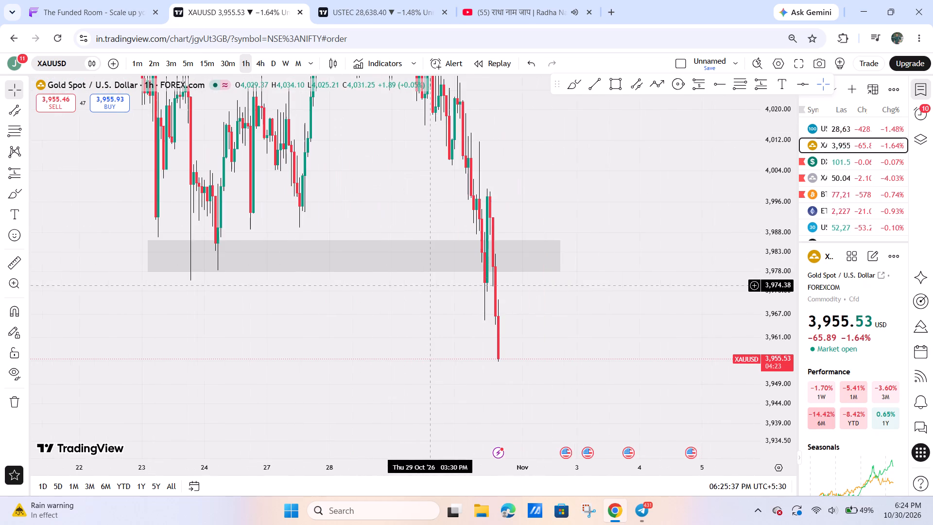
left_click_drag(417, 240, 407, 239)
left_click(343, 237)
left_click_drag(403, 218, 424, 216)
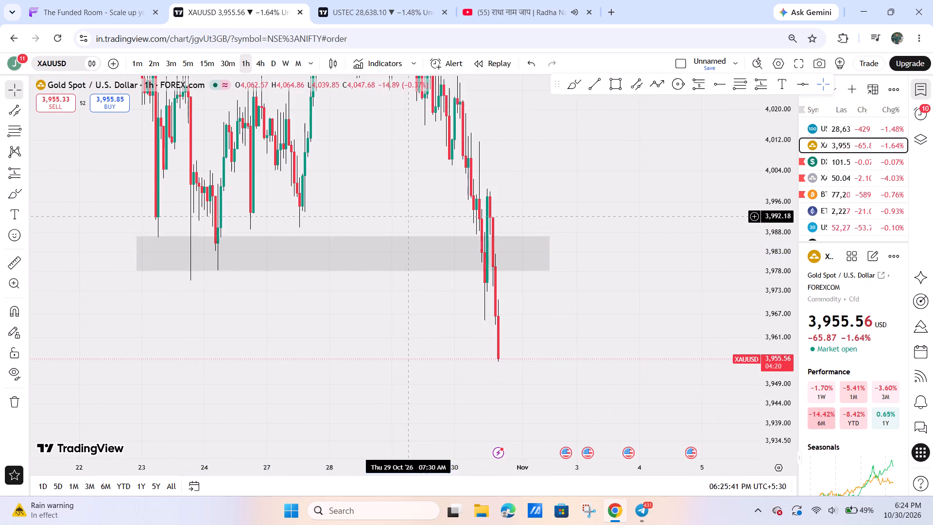
Hide the watchlist to widen the XAUUSD chart.
left_click_drag(424, 216, 564, 216)
left_click_drag(781, 174, 732, 315)
left_click(932, 92)
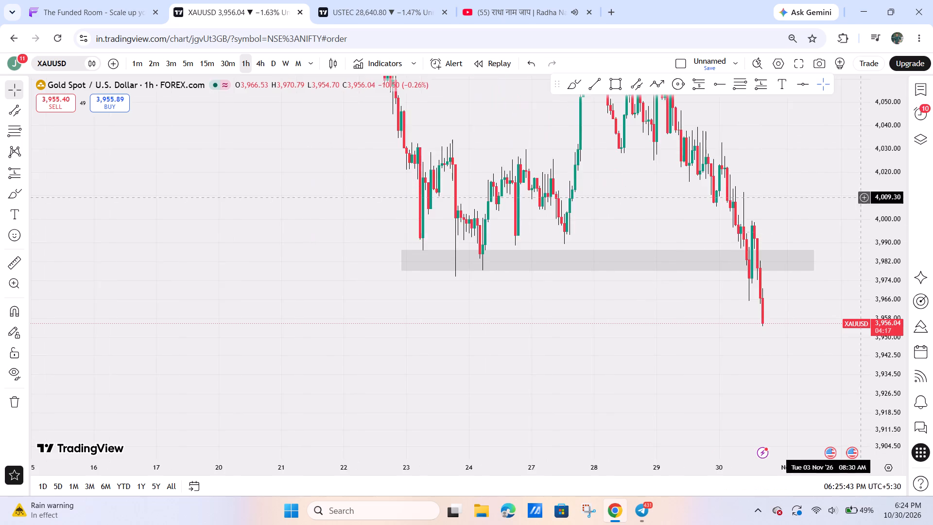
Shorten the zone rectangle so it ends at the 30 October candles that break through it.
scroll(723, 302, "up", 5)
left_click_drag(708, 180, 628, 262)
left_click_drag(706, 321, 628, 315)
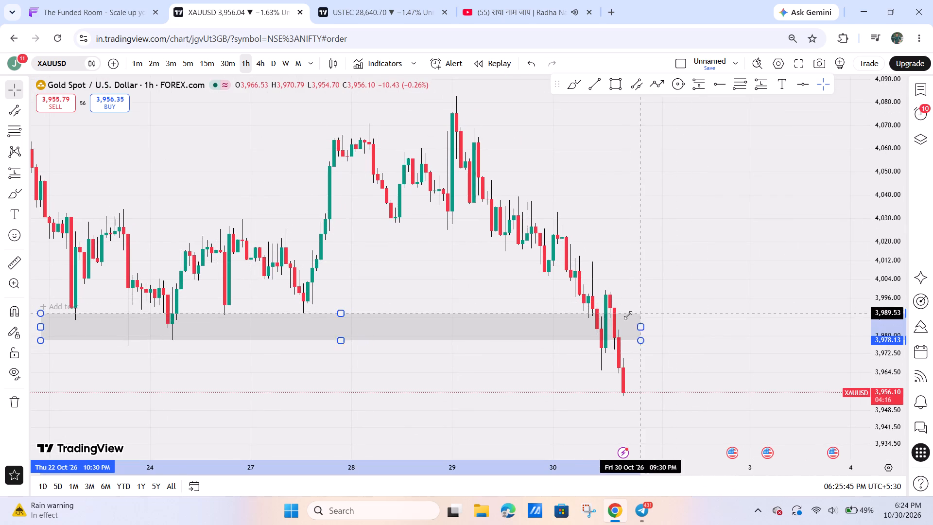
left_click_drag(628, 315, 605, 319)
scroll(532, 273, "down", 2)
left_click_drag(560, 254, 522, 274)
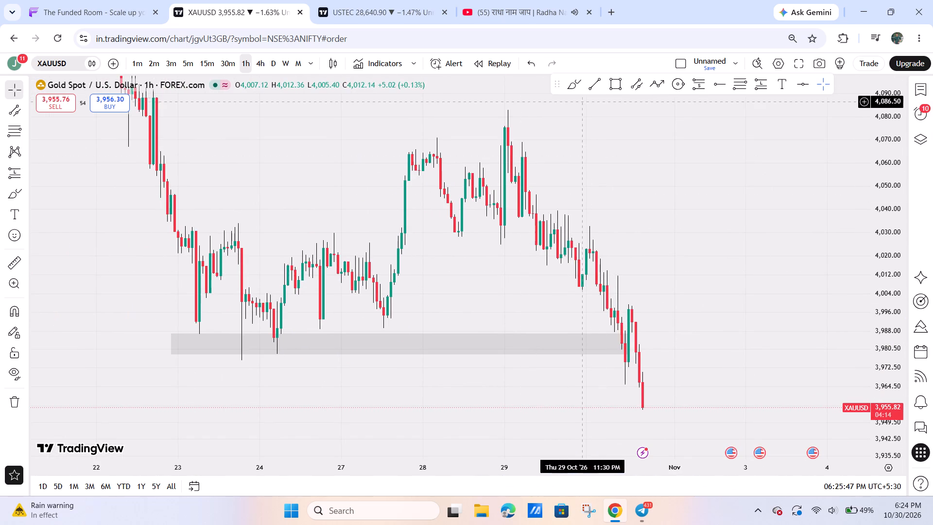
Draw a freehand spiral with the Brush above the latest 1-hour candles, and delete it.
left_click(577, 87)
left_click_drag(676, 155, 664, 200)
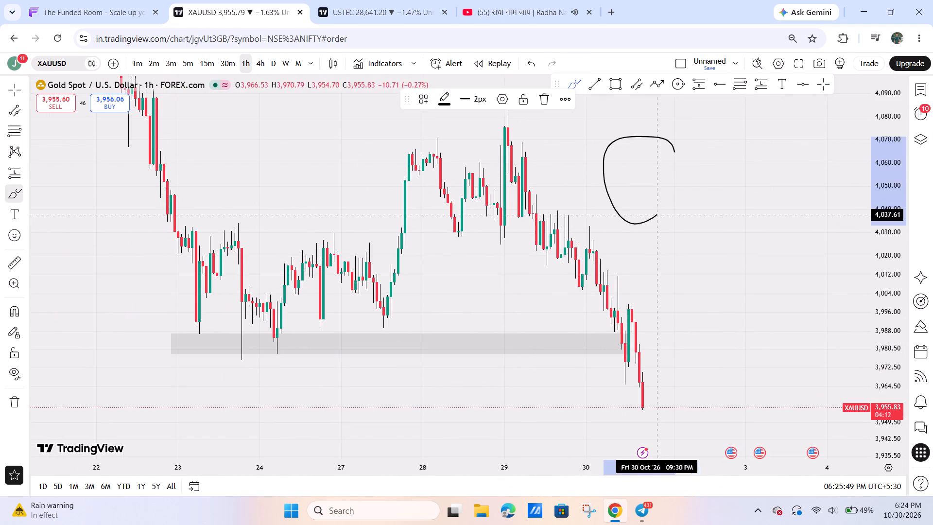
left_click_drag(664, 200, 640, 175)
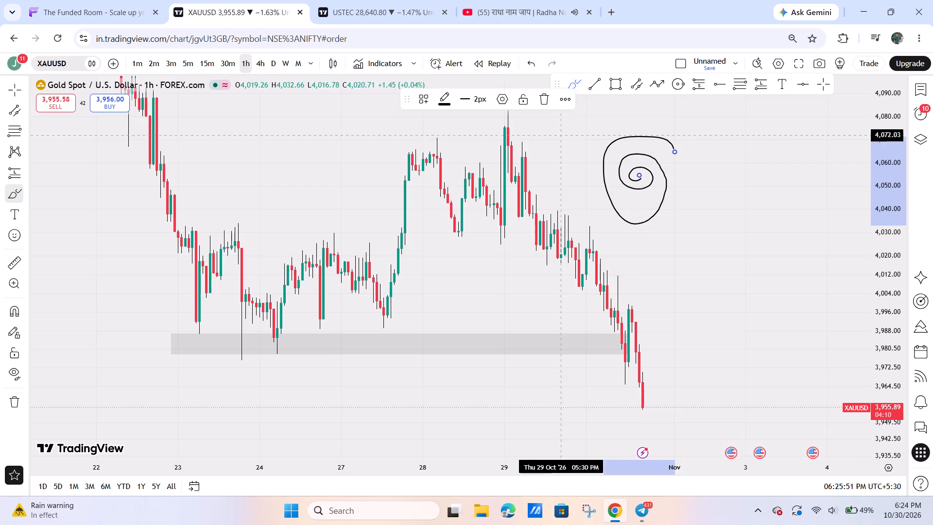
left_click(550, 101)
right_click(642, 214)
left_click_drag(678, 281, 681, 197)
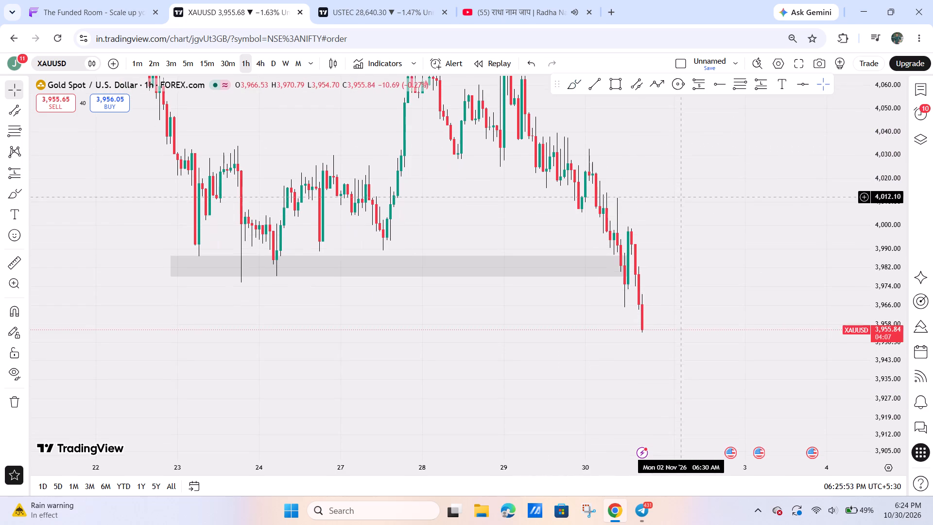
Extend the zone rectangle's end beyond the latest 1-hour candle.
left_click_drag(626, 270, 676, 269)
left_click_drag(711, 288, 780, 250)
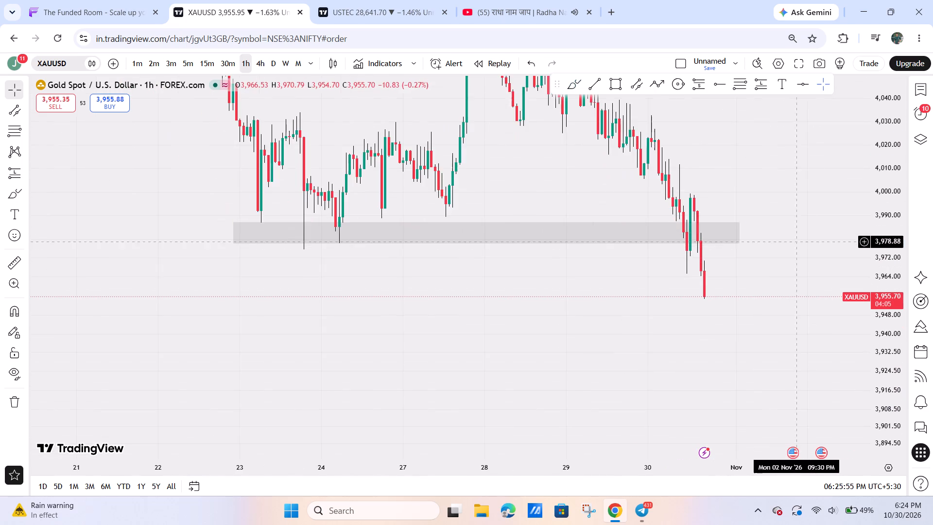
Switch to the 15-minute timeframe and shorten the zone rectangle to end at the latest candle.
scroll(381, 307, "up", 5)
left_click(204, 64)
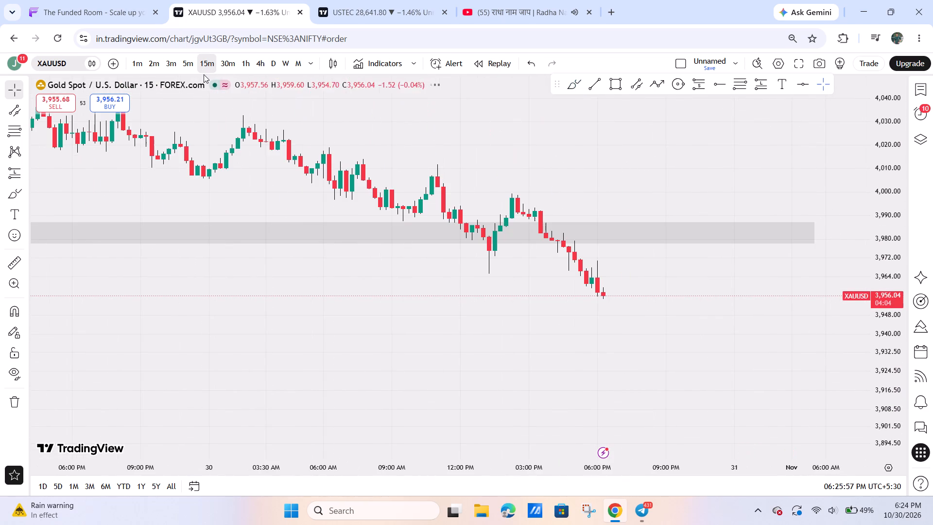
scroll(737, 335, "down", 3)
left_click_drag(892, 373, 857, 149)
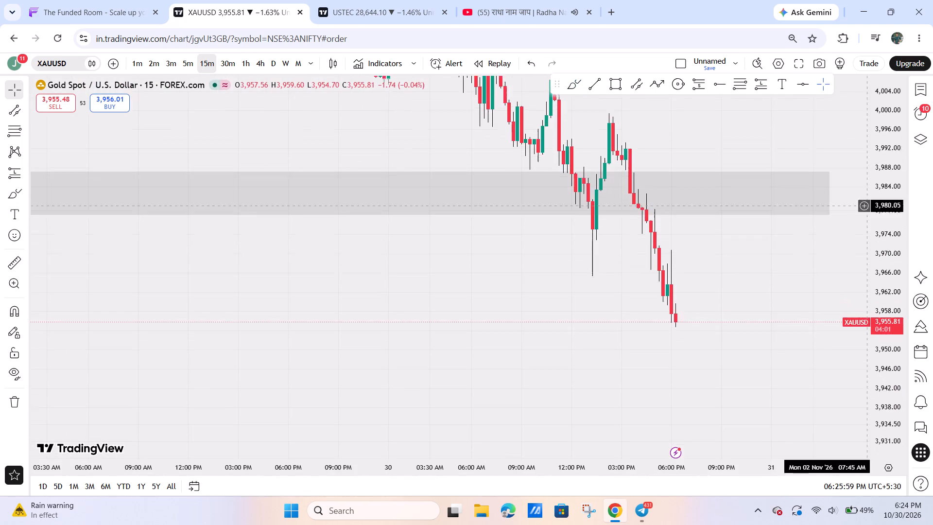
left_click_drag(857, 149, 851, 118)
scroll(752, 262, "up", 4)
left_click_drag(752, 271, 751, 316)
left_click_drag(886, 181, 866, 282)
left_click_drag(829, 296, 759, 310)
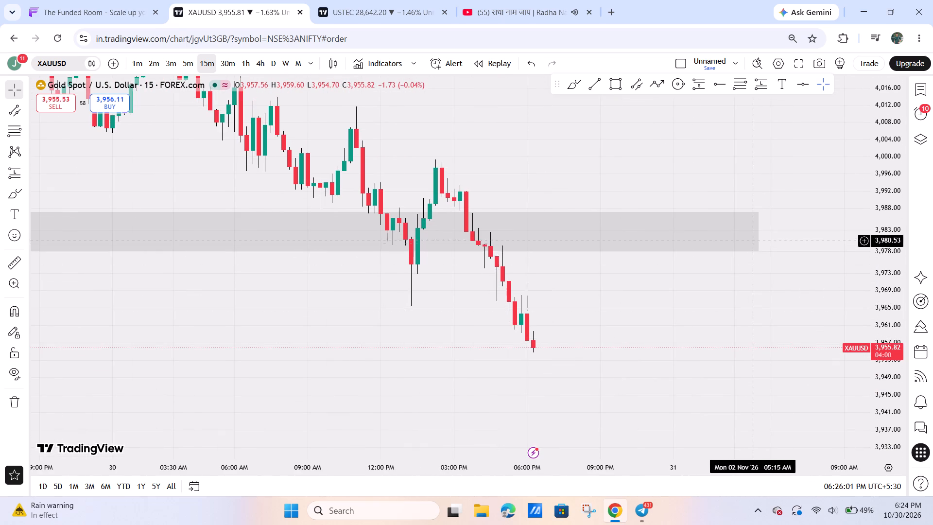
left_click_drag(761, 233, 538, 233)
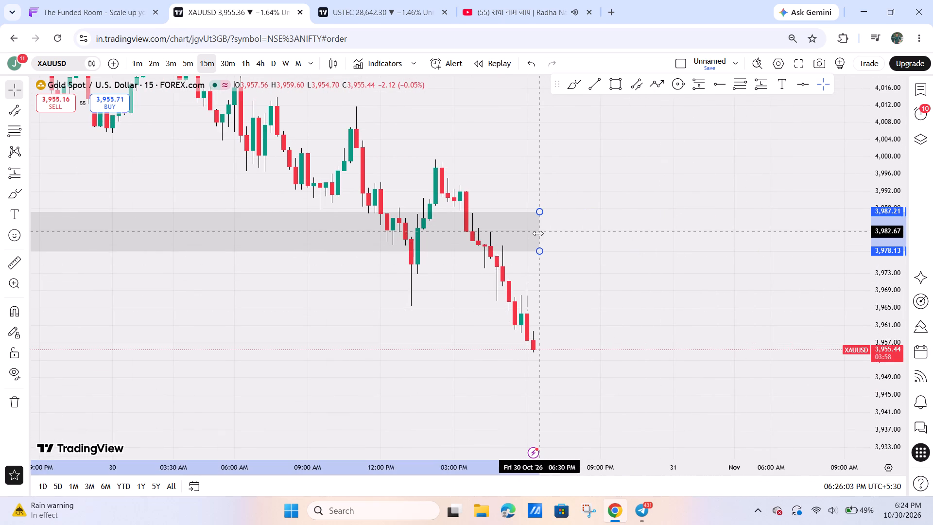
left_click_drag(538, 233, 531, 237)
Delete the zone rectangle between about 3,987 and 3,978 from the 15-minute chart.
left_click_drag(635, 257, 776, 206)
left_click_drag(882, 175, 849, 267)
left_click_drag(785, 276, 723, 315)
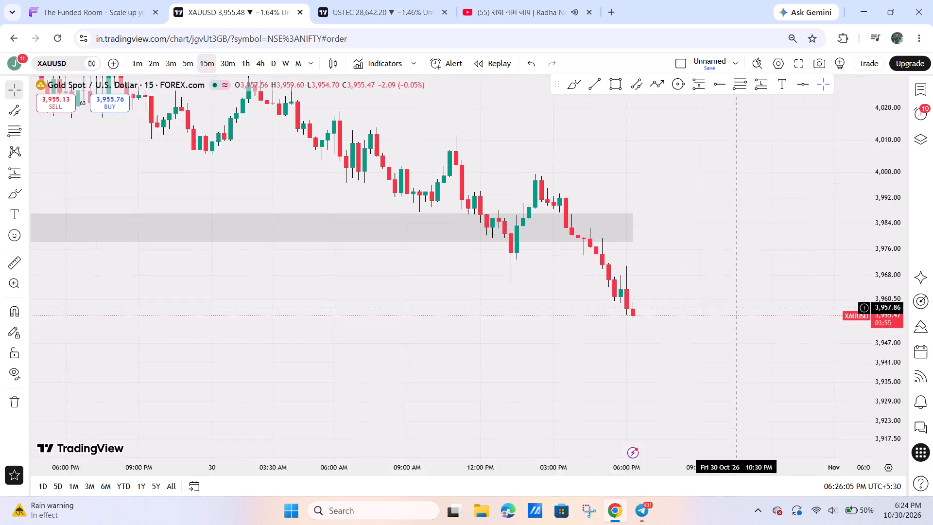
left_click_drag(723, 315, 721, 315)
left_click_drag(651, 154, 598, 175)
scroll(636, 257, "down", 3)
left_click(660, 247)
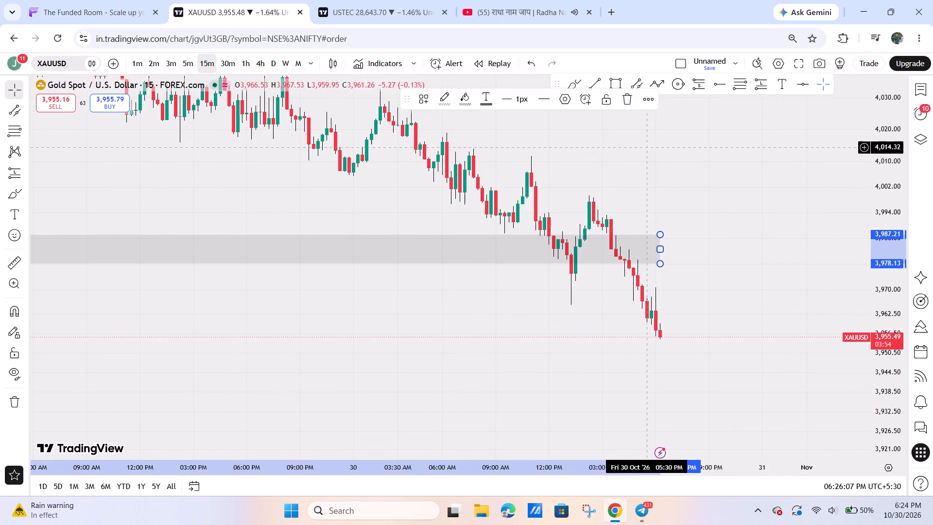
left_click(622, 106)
Examine the recent swing highs and lows of the XAUUSD decline on the 15-minute timeframe.
left_click_drag(688, 200, 621, 194)
scroll(634, 223, "up", 3)
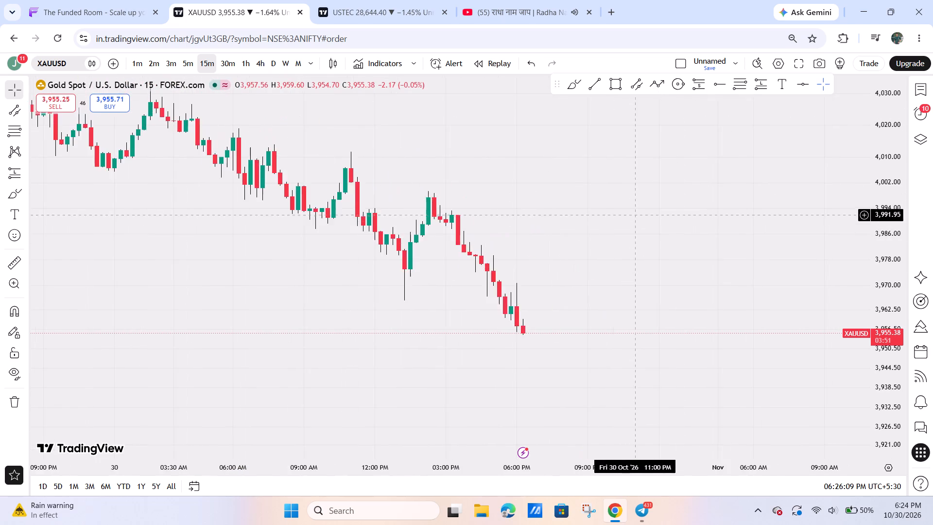
left_click_drag(652, 229, 738, 258)
left_click_drag(888, 298, 866, 285)
left_click_drag(815, 283, 801, 283)
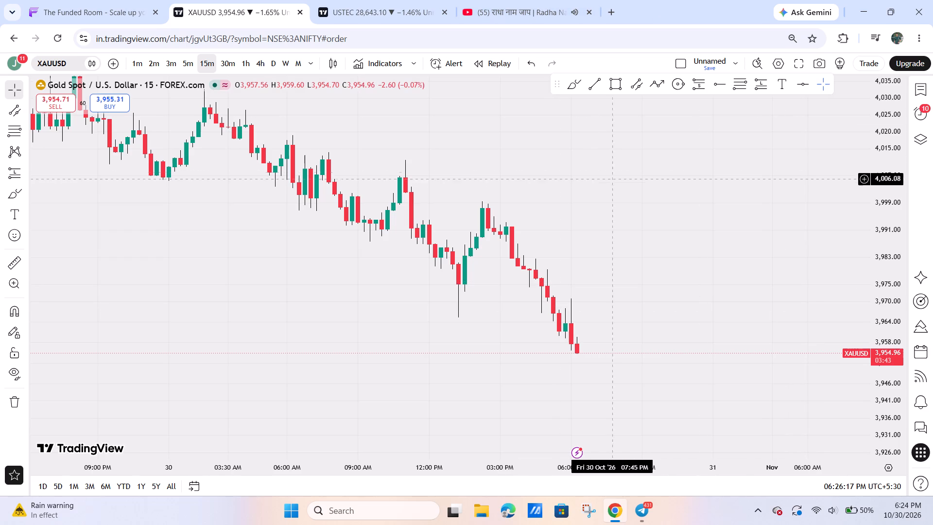
left_click_drag(613, 184, 541, 203)
left_click_drag(573, 283, 641, 282)
scroll(641, 282, "down", 5)
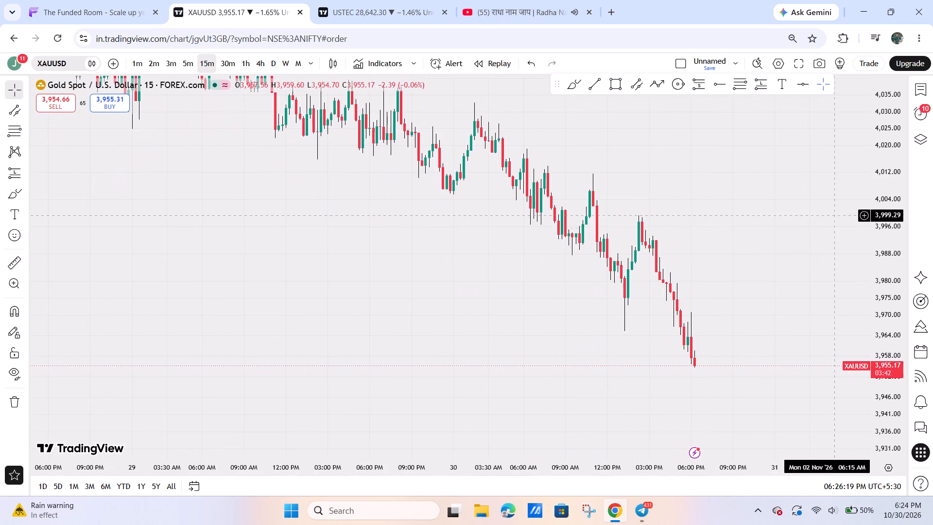
scroll(341, 235, "up", 5)
On the 1-hour timeframe, draw a rectangle from the 23 October low past the latest candle, spanning about 3,990 to 3,979.
left_click(247, 64)
left_click_drag(669, 330, 791, 316)
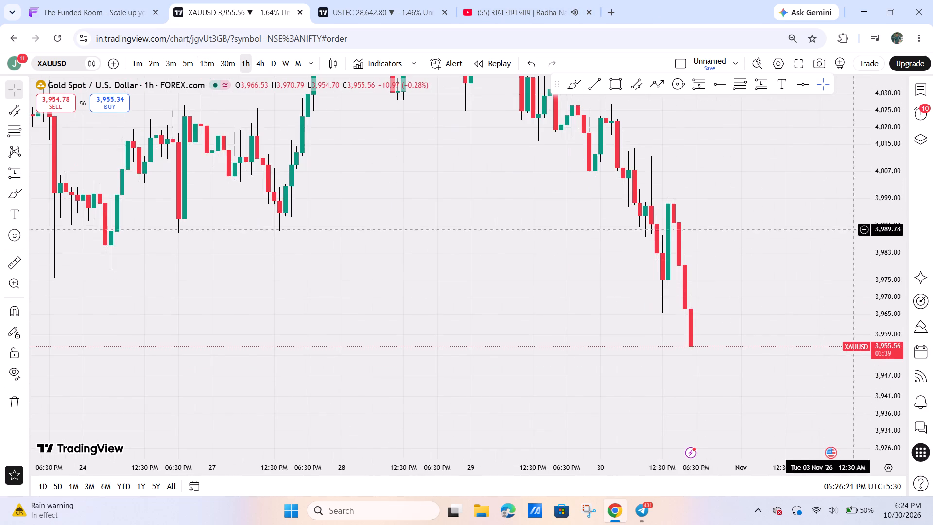
left_click_drag(881, 182, 836, 351)
scroll(675, 336, "down", 5)
left_click_drag(675, 309, 588, 367)
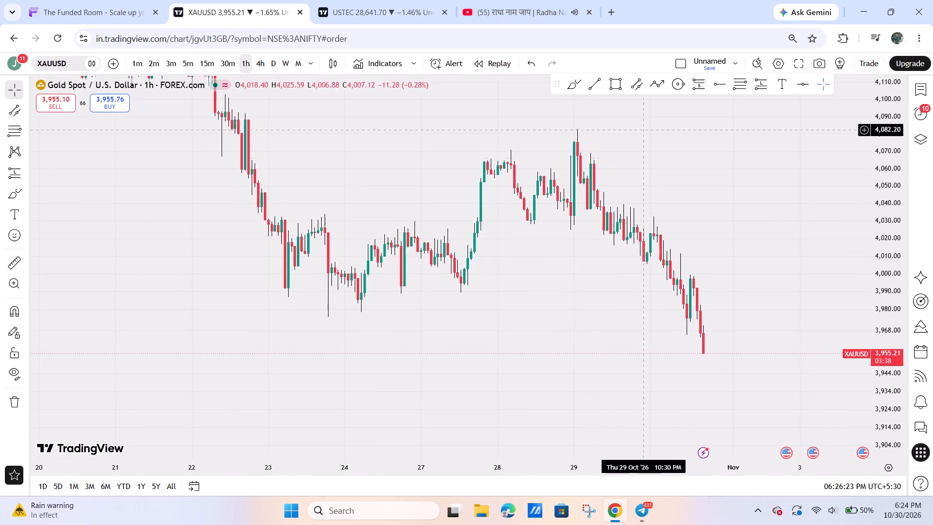
left_click(628, 81)
left_click(620, 86)
left_click_drag(276, 292, 284, 294)
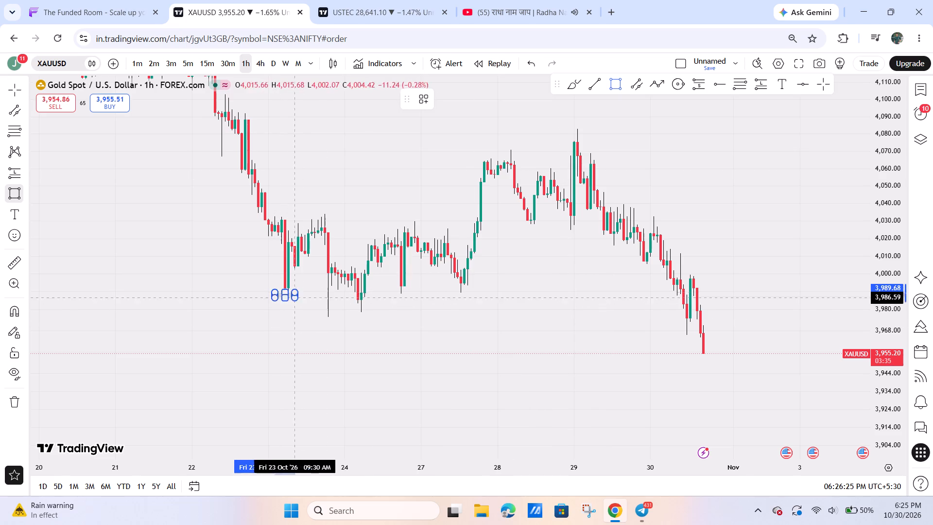
left_click(812, 311)
Examine the latest XAUUSD candles around the new zone rectangle on the 1-hour and 15-minute timeframes.
left_click_drag(784, 261, 699, 279)
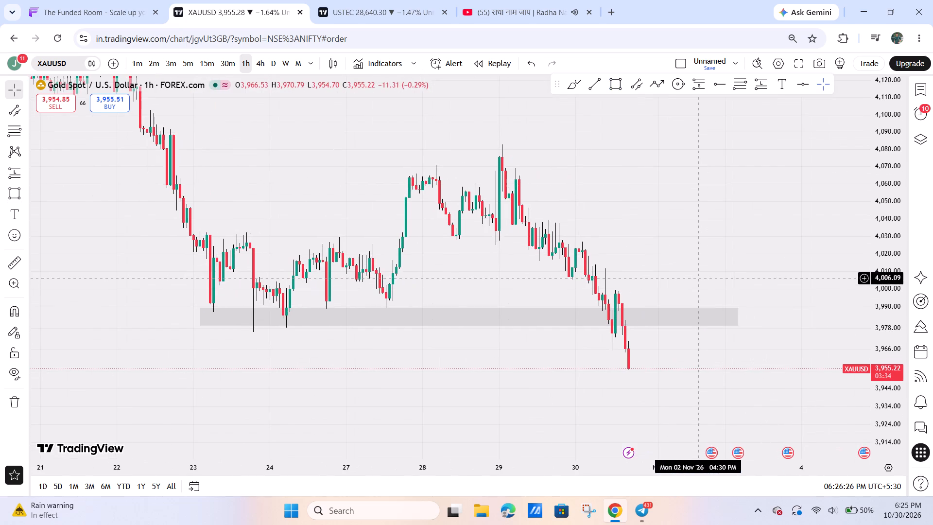
left_click_drag(699, 279, 831, 244)
scroll(632, 353, "up", 11)
left_click_drag(879, 383, 879, 164)
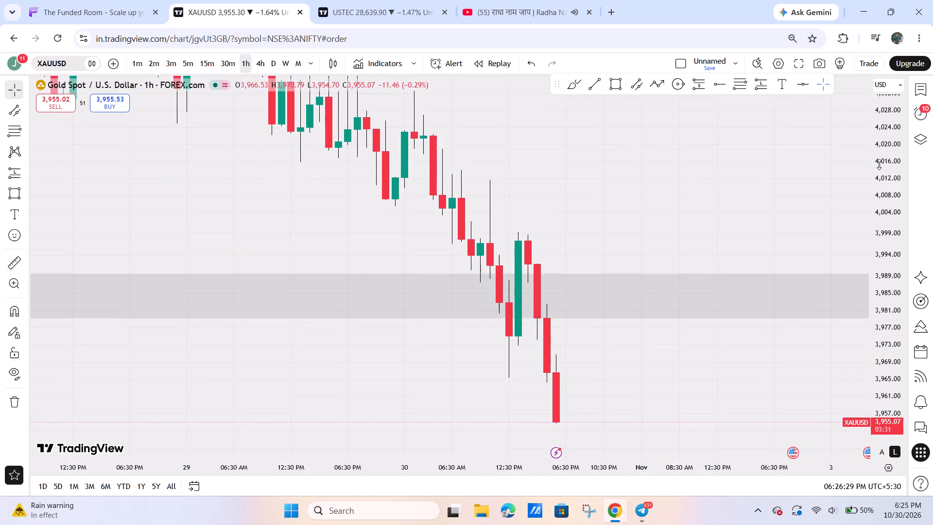
left_click_drag(879, 164, 875, 168)
left_click_drag(709, 249, 501, 189)
left_click(226, 57)
left_click(206, 64)
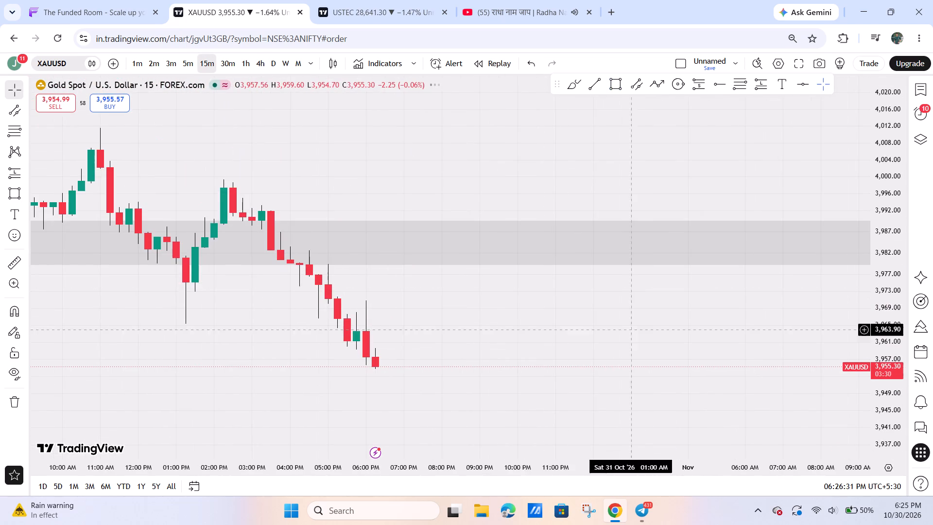
left_click_drag(570, 339, 721, 325)
left_click_drag(887, 366, 856, 356)
scroll(643, 336, "down", 5)
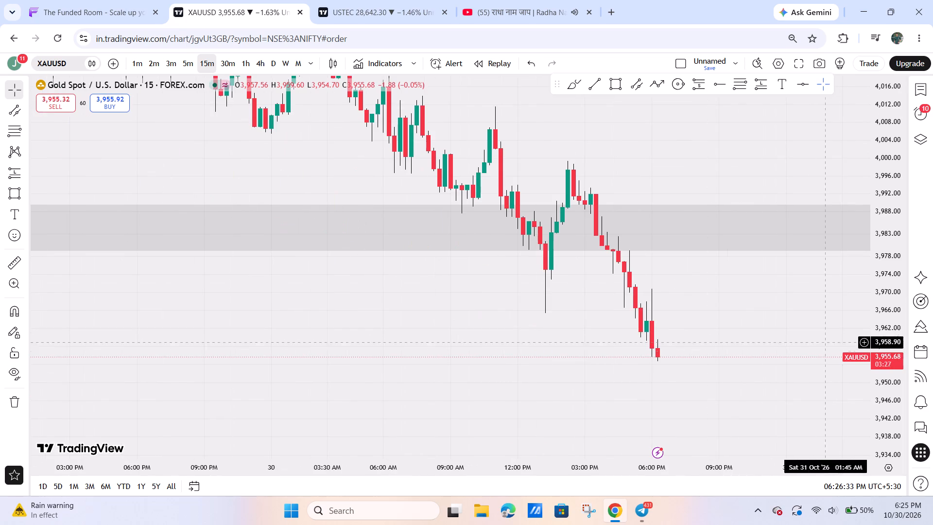
left_click_drag(900, 362, 863, 375)
left_click(863, 375)
scroll(749, 376, "up", 3)
left_click(736, 346)
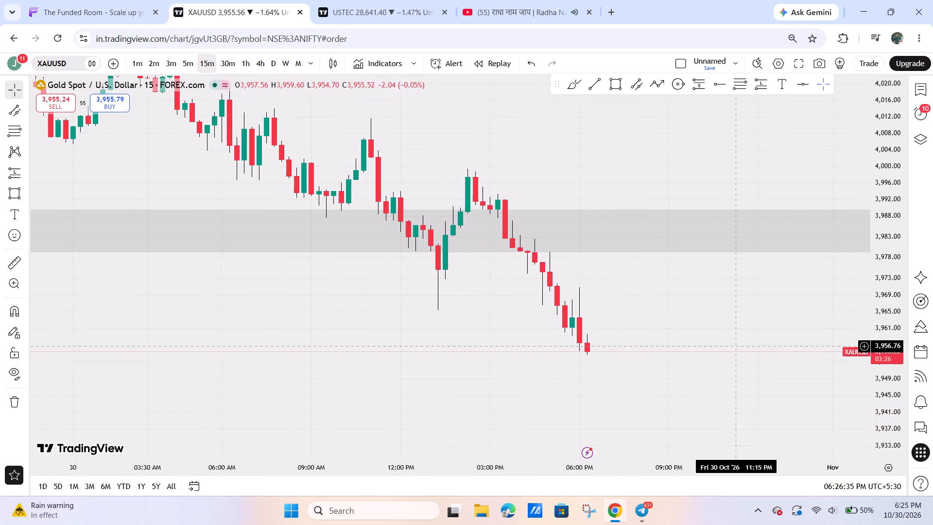
left_click_drag(694, 331, 733, 364)
left_click_drag(631, 185, 498, 207)
Compare the zone's late-October lows on the 1-hour timeframe with the latest decline on the 15-minute timeframe.
left_click(245, 65)
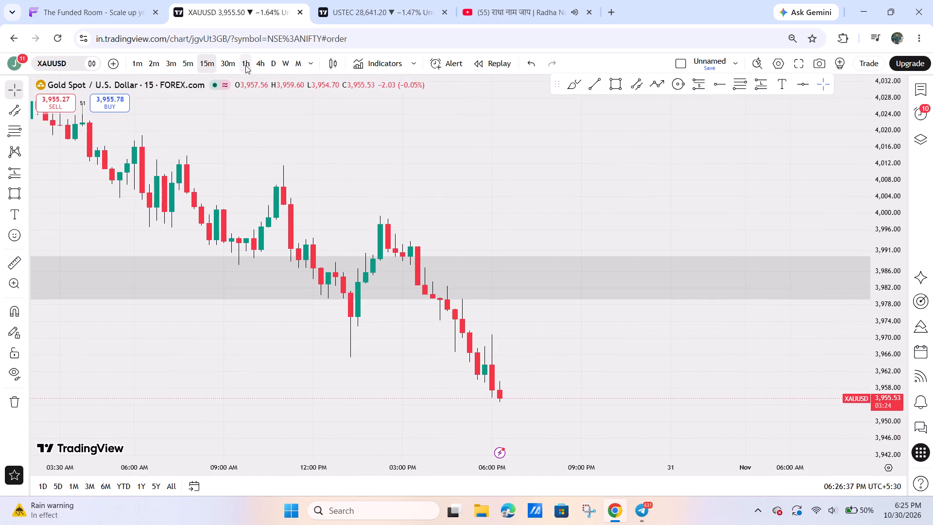
scroll(626, 283, "down", 4)
left_click_drag(880, 182, 864, 347)
scroll(700, 372, "down", 6)
scroll(705, 357, "up", 2)
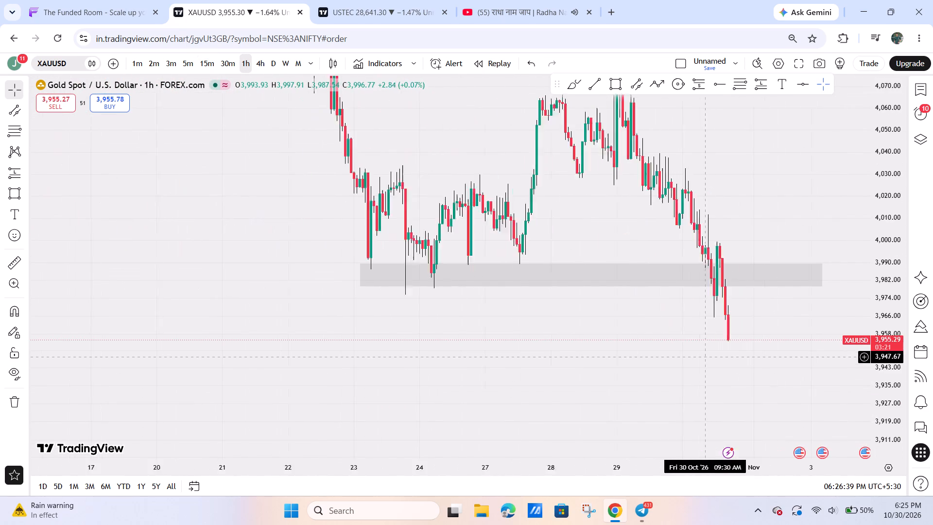
scroll(705, 357, "up", 3)
left_click(208, 61)
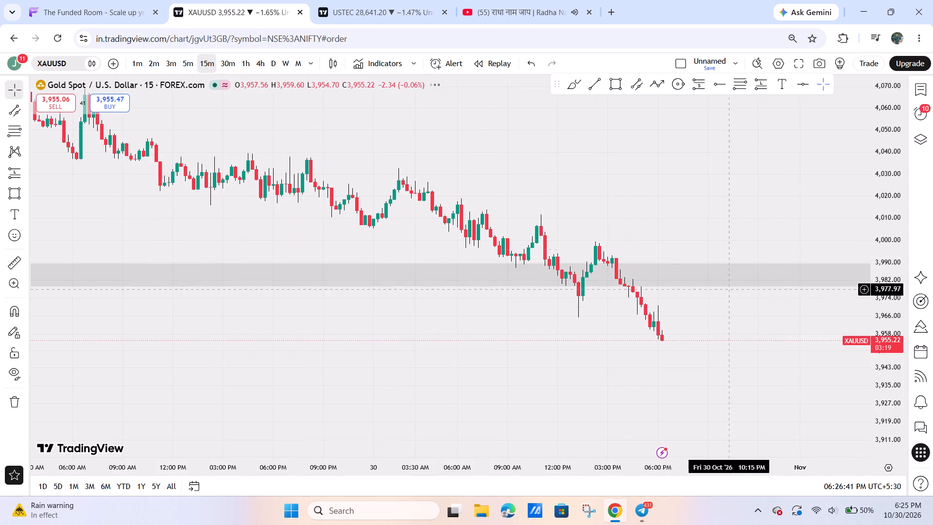
left_click_drag(898, 394, 865, 103)
left_click_drag(725, 400, 785, 117)
scroll(757, 227, "up", 5)
left_click_drag(774, 212, 763, 256)
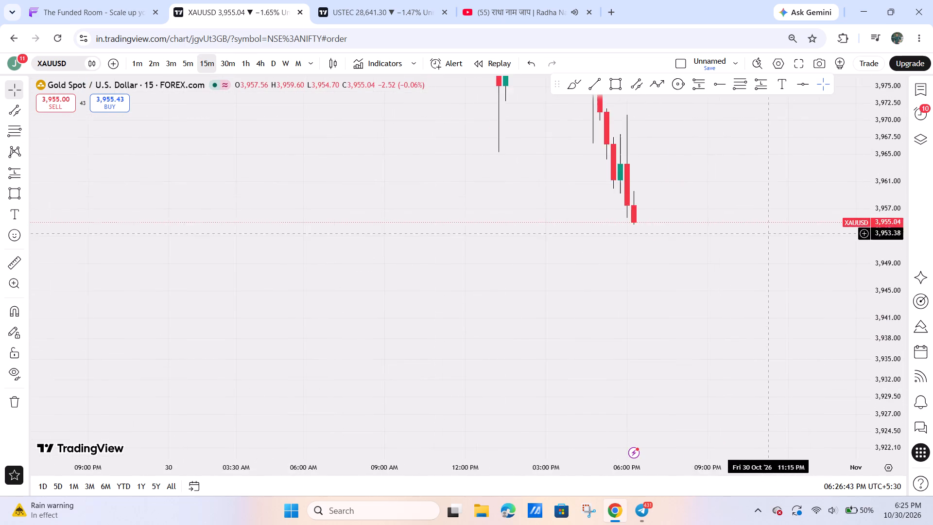
left_click_drag(763, 256, 718, 369)
Delete the zone rectangle between about 3,990 and 3,979 from the 15-minute chart.
left_click(694, 164)
left_click(690, 171)
left_click(622, 97)
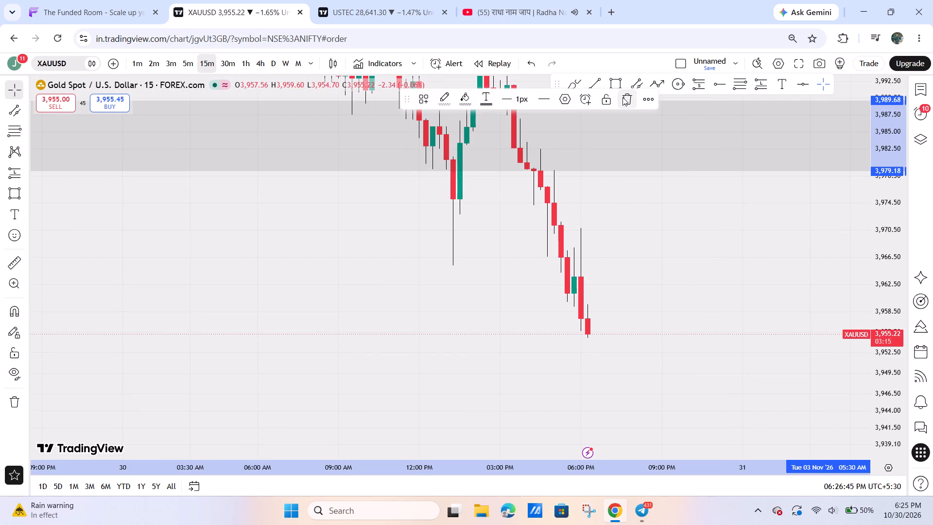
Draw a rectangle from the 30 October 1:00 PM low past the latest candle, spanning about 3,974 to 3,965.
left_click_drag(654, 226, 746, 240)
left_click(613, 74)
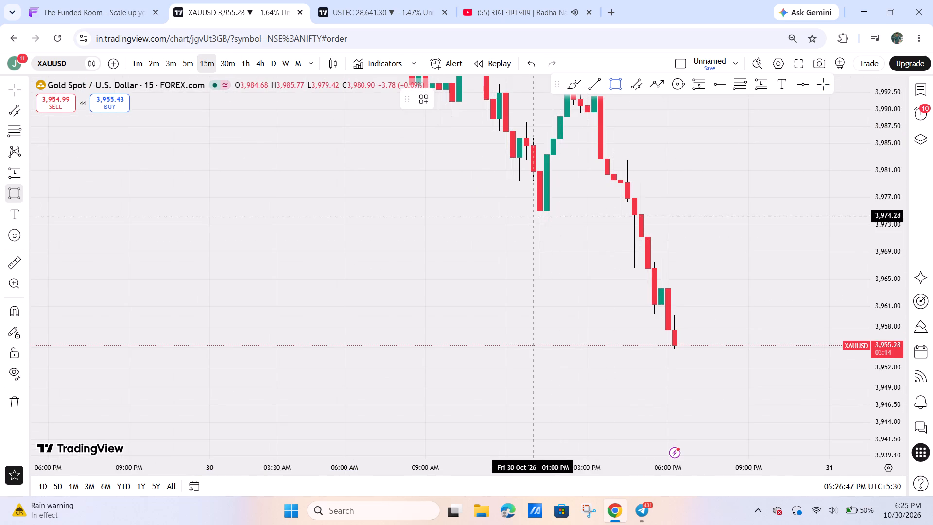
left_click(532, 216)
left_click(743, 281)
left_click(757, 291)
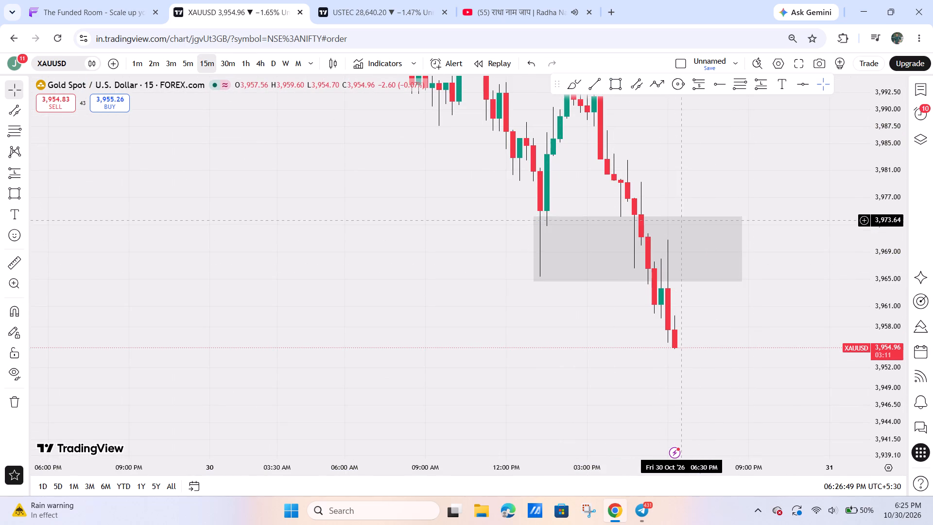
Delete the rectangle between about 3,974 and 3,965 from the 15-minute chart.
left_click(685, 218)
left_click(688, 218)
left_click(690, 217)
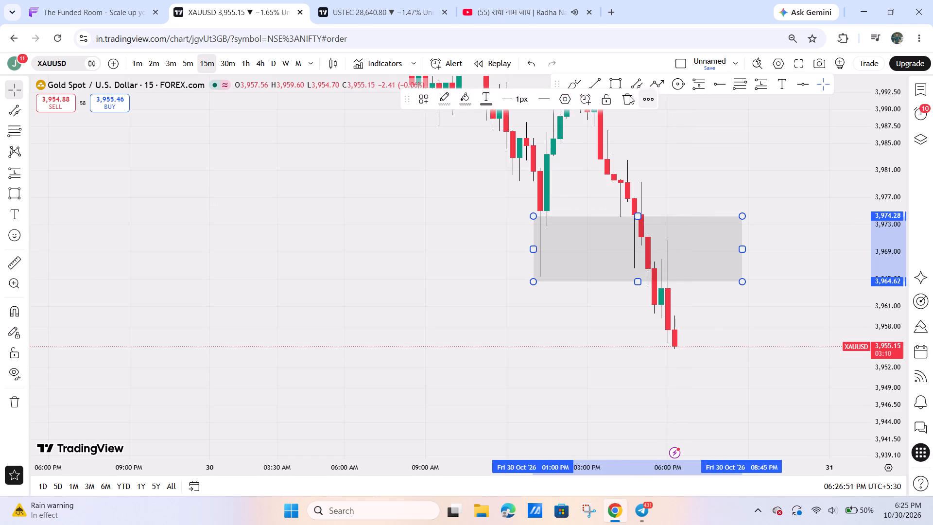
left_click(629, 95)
Examine XAUUSD on the 4-hour timeframe, comparing the current decline with the lows back to June and July.
left_click(267, 55)
scroll(673, 231, "down", 3)
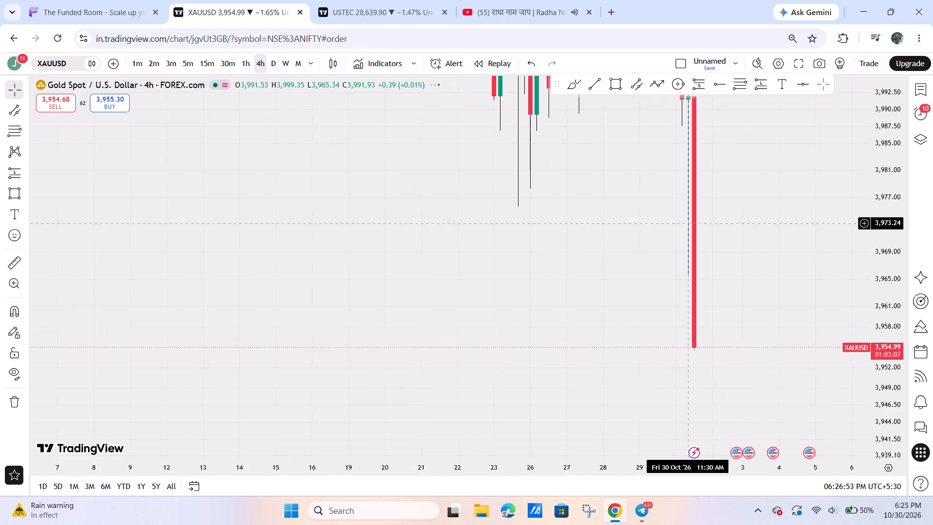
scroll(703, 216, "down", 2)
left_click_drag(887, 138, 892, 464)
scroll(712, 386, "down", 7)
scroll(749, 350, "up", 7)
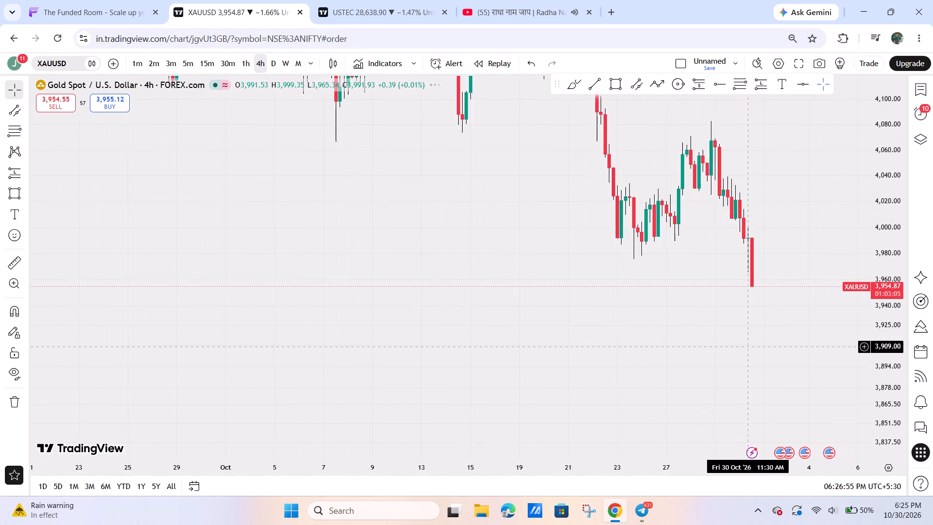
scroll(748, 347, "up", 6)
scroll(748, 349, "down", 15)
left_click_drag(259, 181, 155, 213)
scroll(401, 225, "down", 5)
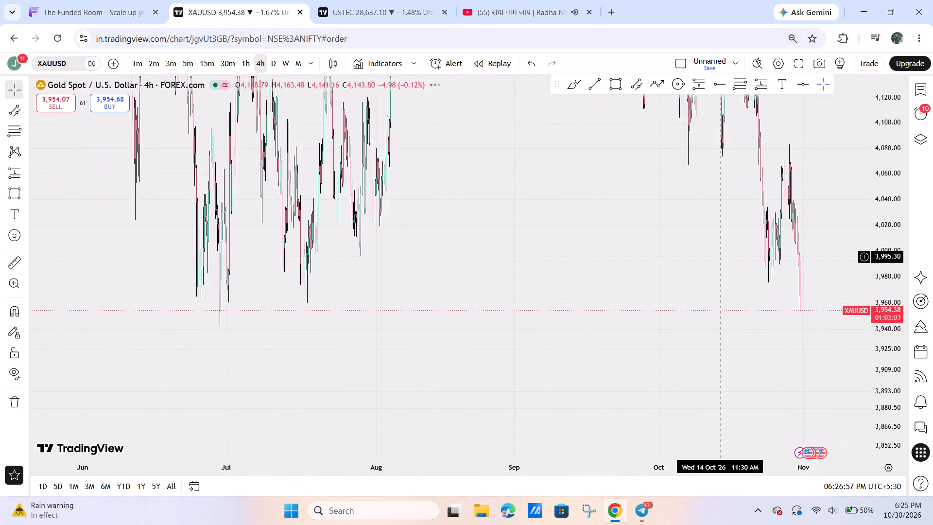
left_click_drag(706, 272, 622, 299)
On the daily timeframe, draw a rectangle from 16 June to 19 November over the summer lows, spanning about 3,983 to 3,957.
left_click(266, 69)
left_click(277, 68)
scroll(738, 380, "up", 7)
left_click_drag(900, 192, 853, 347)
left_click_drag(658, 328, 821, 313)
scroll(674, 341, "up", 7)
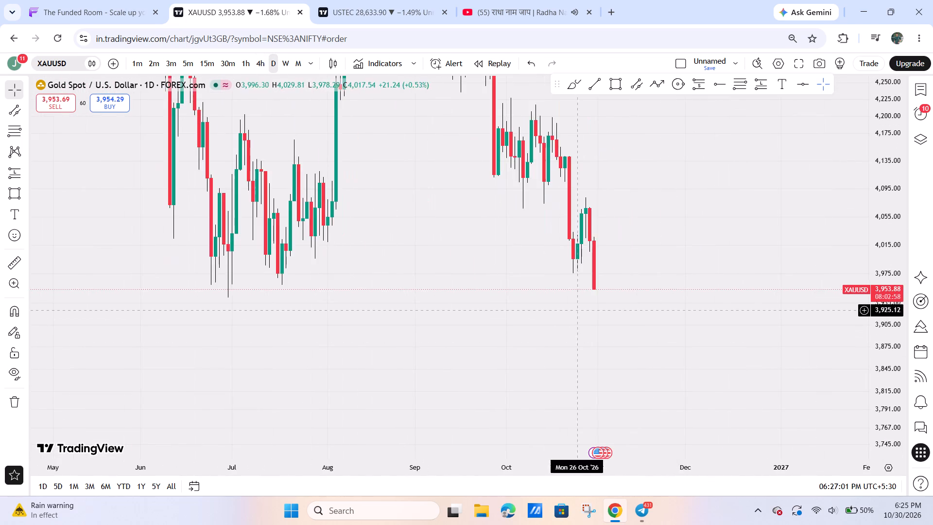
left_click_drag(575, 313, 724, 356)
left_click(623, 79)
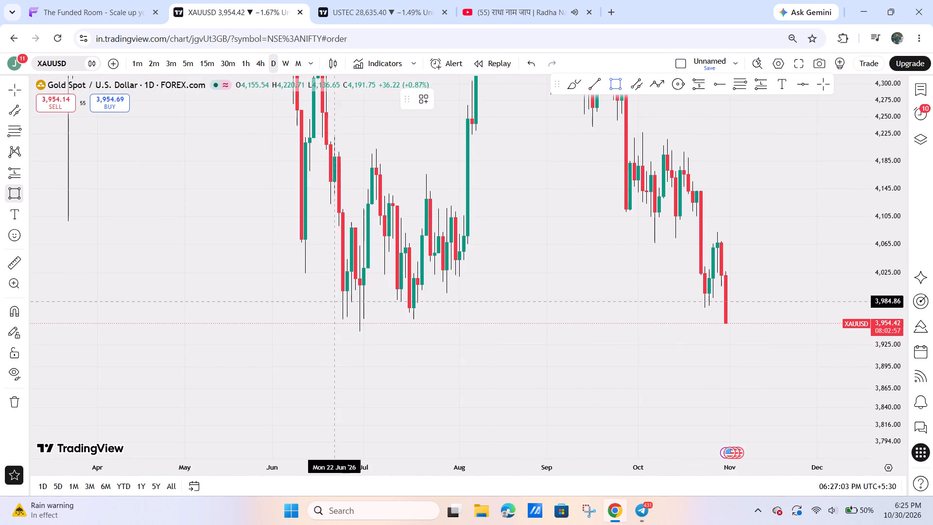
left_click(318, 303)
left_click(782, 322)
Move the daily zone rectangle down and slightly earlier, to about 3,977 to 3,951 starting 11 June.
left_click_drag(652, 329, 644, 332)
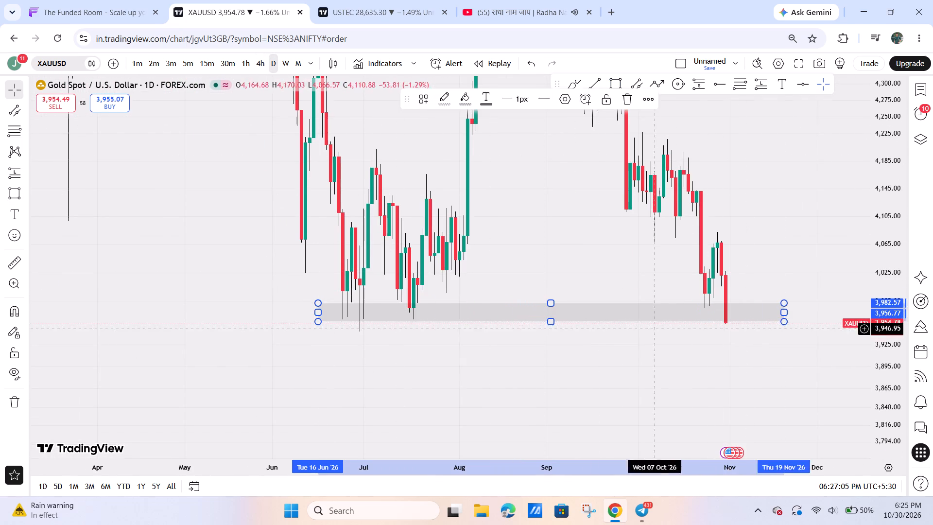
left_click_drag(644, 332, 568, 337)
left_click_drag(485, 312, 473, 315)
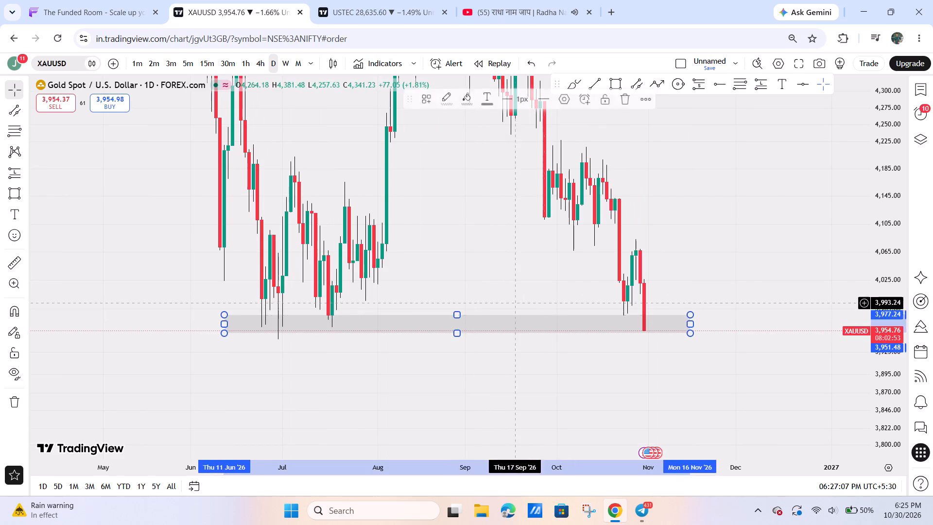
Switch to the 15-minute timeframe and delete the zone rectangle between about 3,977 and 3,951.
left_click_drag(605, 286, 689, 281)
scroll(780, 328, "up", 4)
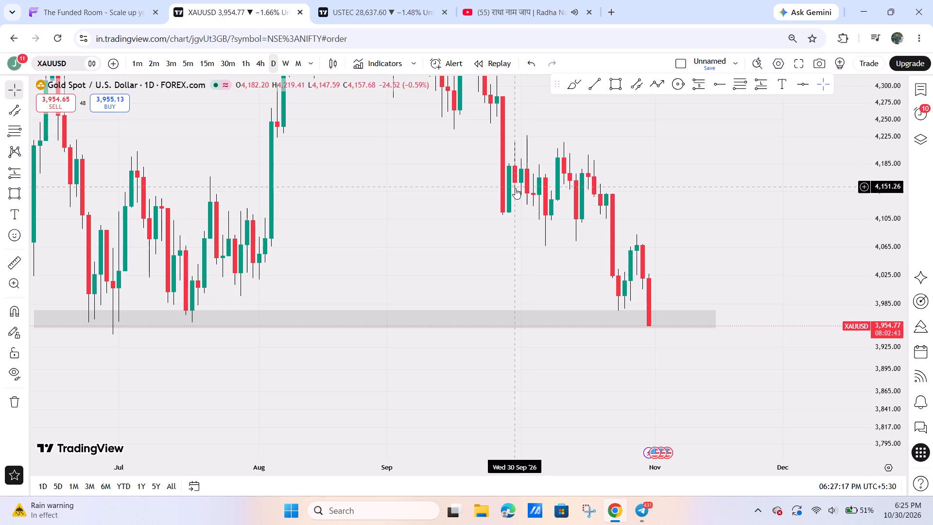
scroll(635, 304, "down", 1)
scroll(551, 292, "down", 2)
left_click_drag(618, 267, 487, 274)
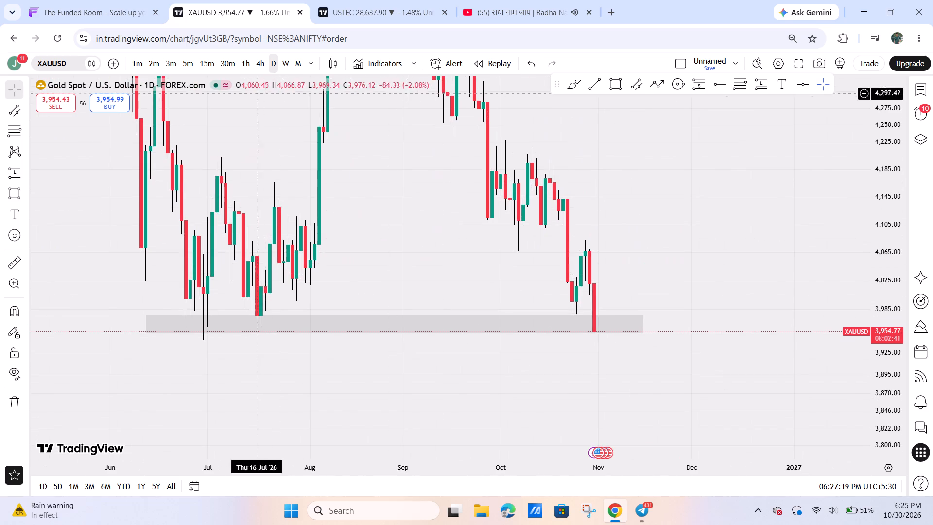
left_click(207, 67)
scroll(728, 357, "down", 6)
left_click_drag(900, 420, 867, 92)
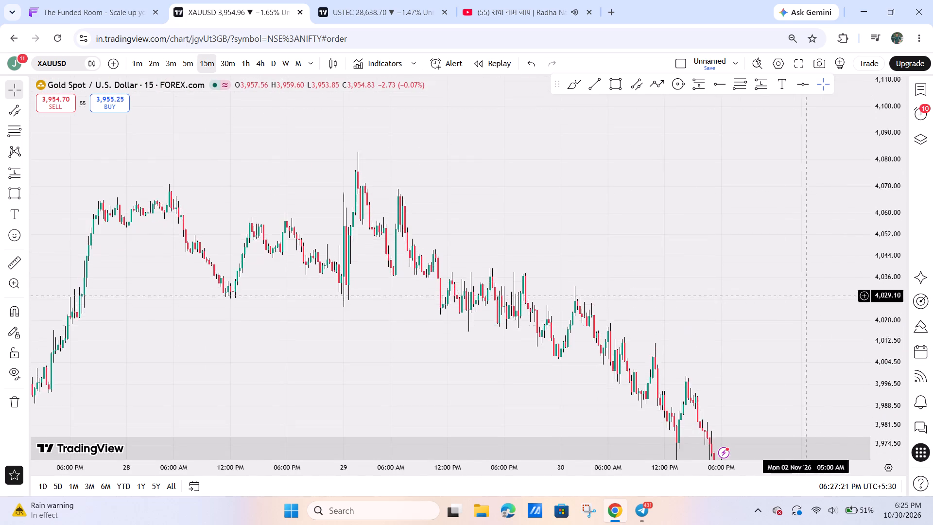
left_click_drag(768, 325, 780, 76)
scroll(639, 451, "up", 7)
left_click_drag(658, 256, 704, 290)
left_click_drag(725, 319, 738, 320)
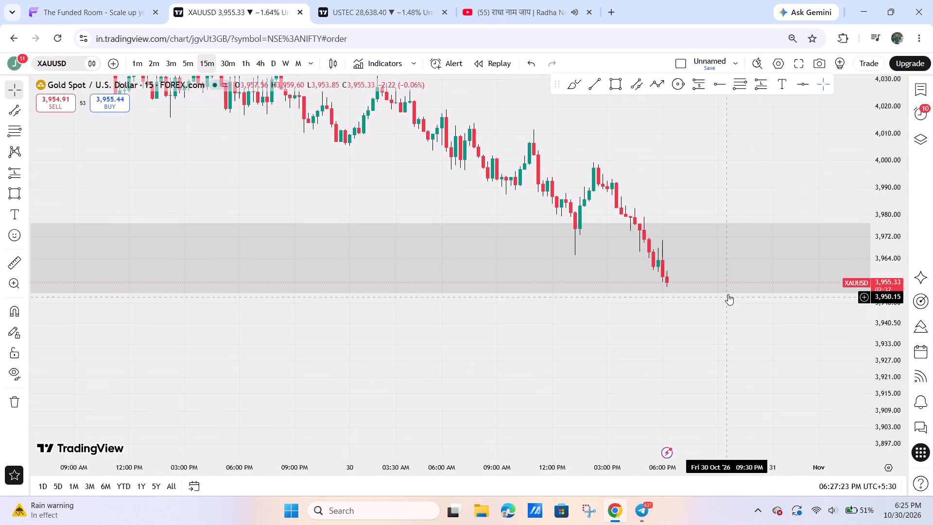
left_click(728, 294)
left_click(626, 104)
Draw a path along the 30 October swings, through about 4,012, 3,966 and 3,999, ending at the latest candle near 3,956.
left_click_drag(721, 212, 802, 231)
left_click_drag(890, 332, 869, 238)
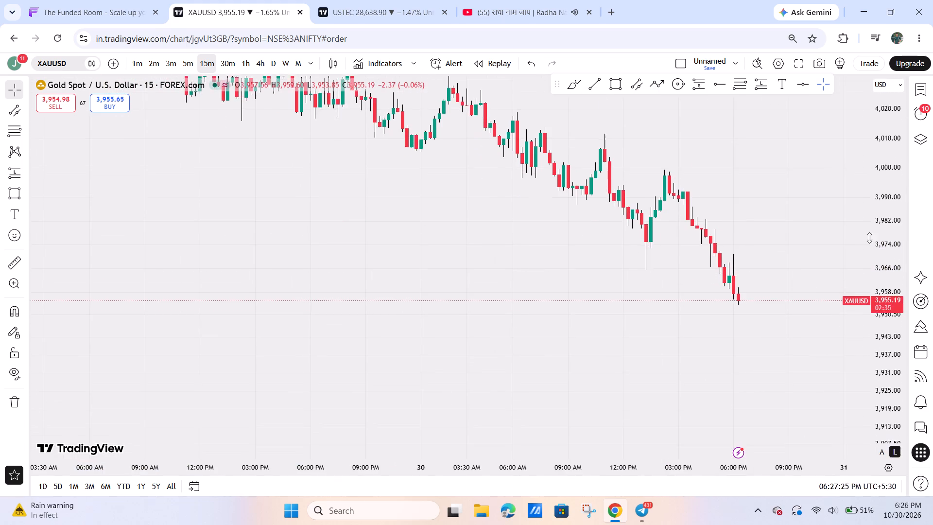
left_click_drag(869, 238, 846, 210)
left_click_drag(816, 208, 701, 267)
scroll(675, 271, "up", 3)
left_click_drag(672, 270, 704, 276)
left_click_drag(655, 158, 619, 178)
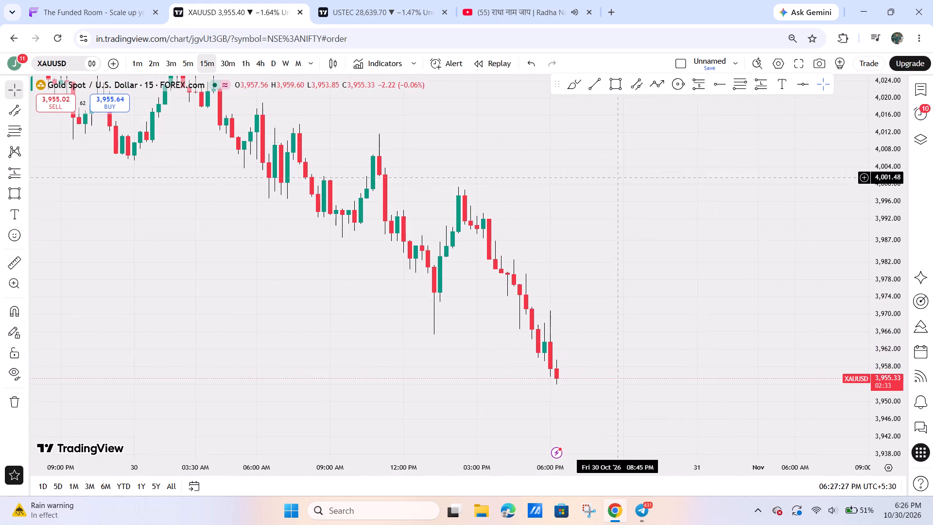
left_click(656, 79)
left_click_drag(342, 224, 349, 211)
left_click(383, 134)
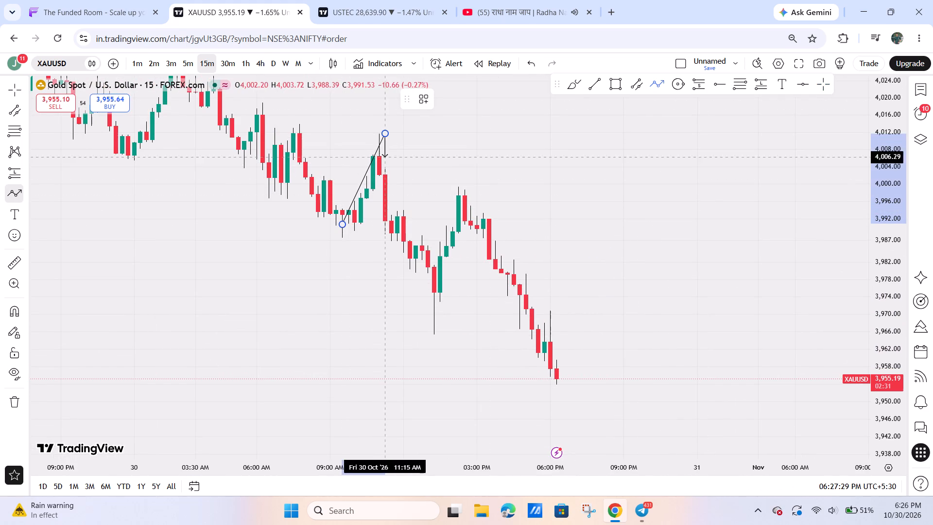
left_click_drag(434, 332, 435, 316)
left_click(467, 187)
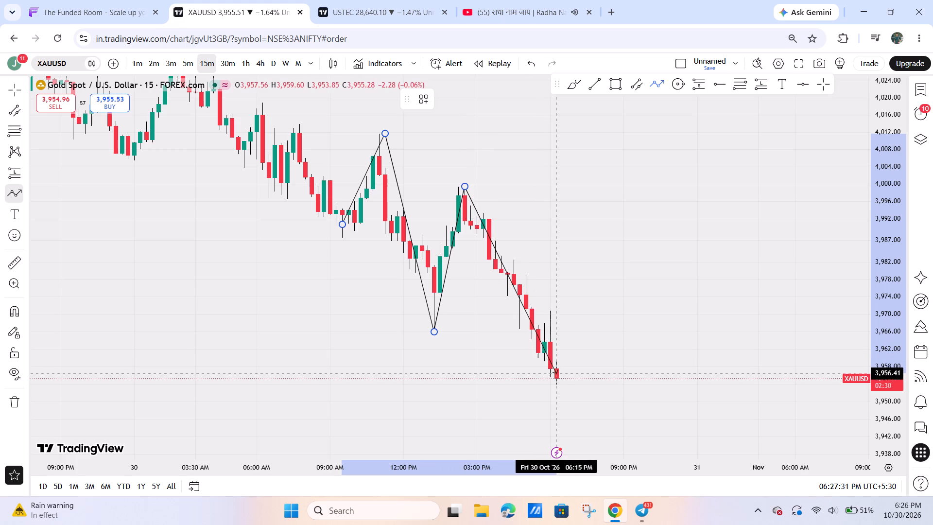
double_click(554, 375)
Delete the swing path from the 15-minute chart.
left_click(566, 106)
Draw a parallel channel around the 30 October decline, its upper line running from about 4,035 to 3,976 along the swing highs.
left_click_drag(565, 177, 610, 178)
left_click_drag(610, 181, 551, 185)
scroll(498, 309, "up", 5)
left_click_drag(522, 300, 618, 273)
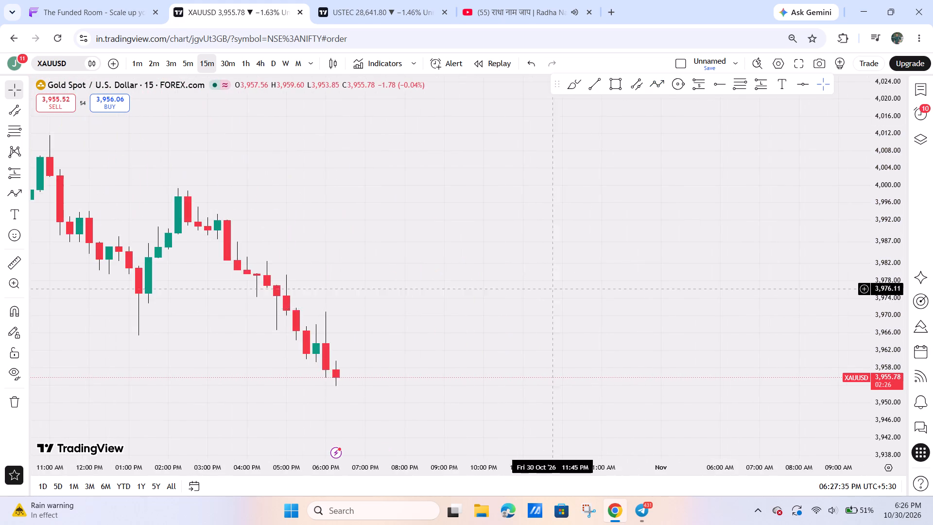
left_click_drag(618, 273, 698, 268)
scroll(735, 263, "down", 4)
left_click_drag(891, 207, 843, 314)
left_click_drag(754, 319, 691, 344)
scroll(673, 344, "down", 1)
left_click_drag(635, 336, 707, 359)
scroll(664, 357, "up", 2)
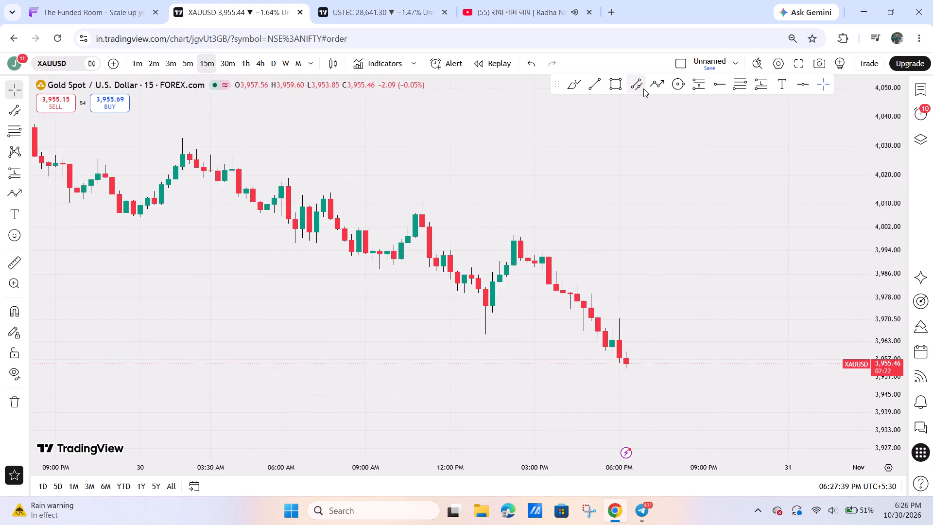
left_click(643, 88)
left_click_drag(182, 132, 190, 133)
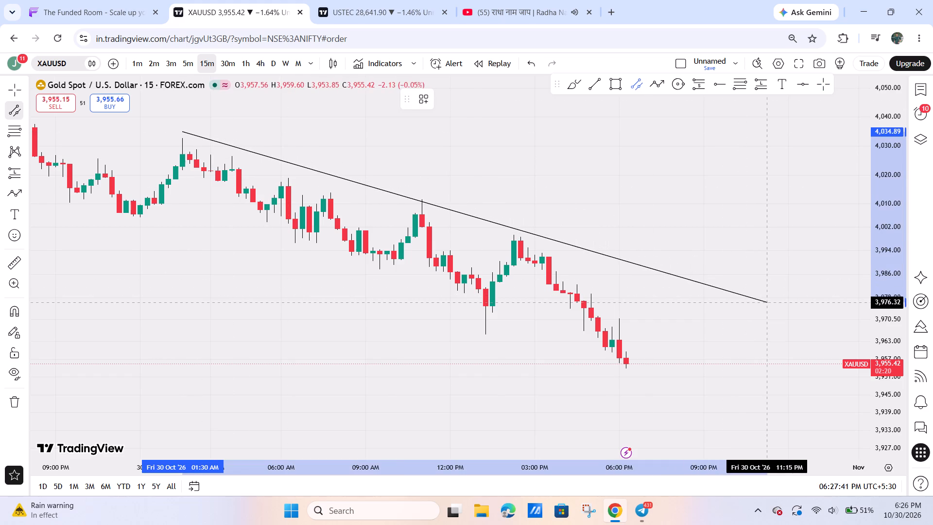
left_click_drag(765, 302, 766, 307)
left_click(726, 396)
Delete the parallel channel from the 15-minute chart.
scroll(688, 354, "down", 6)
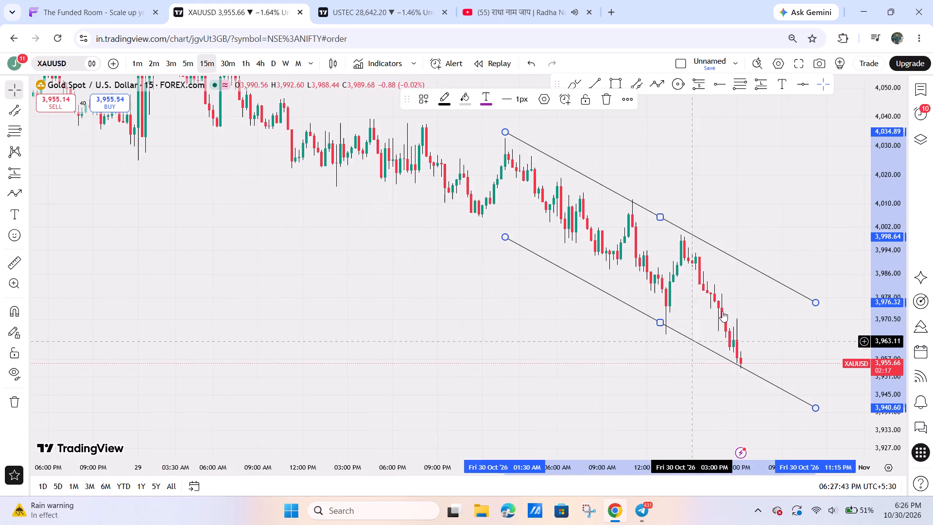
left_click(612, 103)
On the 1-hour timeframe, draw a rectangle from the 23 October low past the latest candle, spanning about 3,993 to 3,979.
scroll(704, 278, "down", 6)
scroll(741, 307, "up", 9)
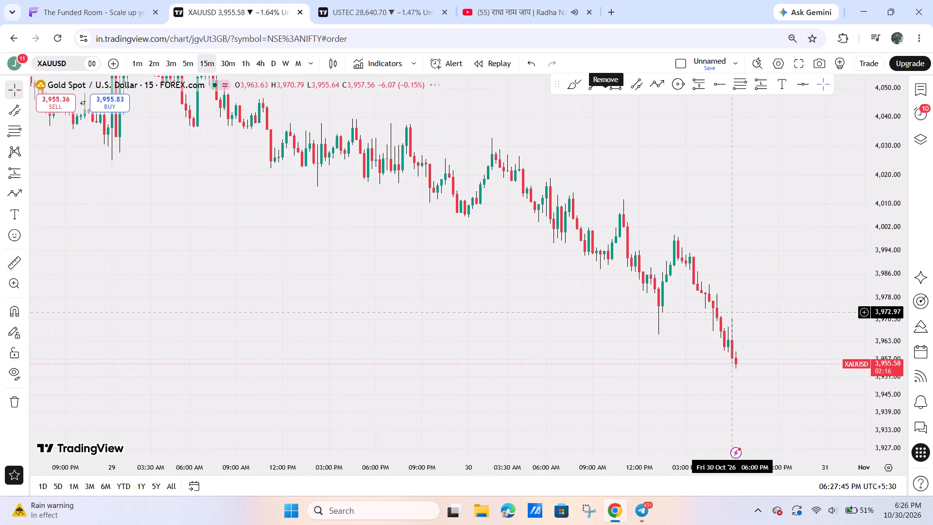
scroll(721, 322, "up", 6)
left_click(245, 60)
left_click_drag(777, 294, 835, 281)
scroll(873, 232, "down", 6)
scroll(645, 412, "down", 8)
left_click_drag(898, 168, 874, 328)
left_click_drag(817, 334, 697, 351)
left_click(620, 89)
left_click_drag(310, 271, 316, 275)
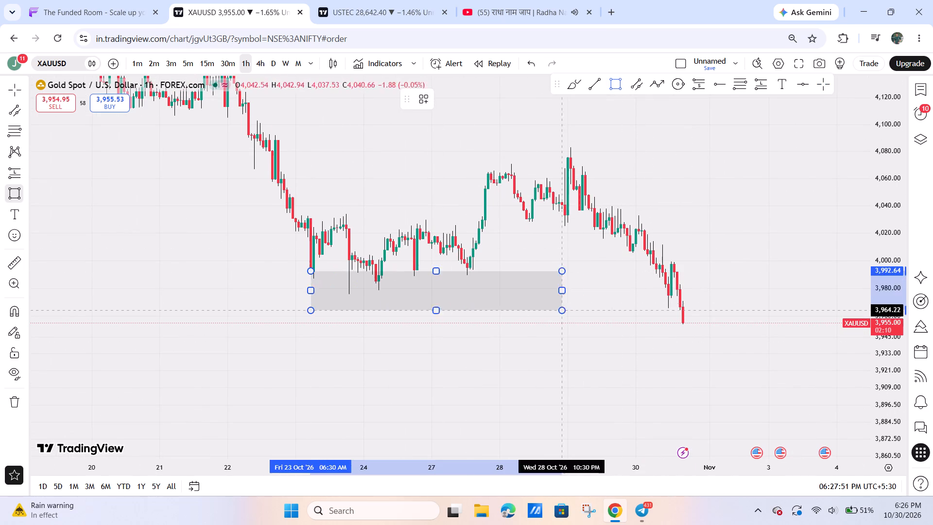
left_click(781, 290)
left_click_drag(733, 323, 808, 329)
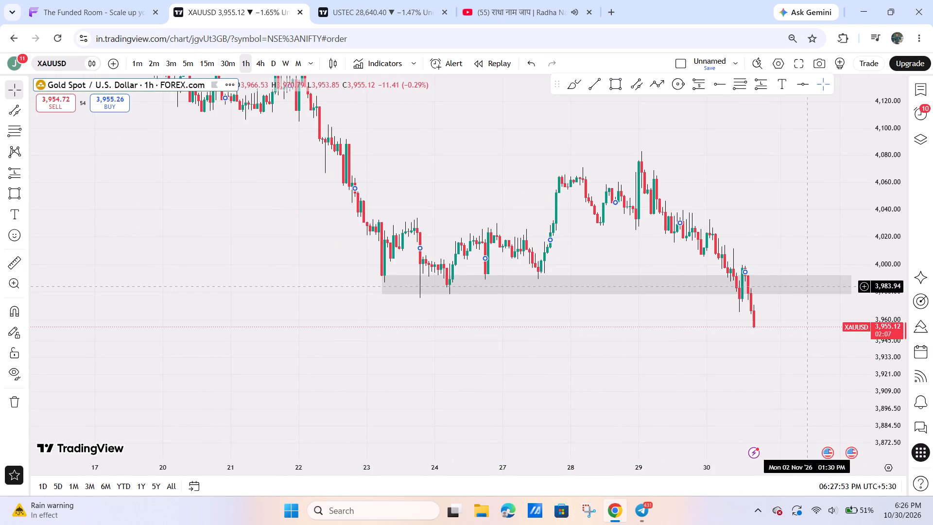
Delete the rectangle over the late-October lows from the 1-hour XAUUSD chart.
double_click(815, 277)
left_click(815, 272)
left_click(815, 274)
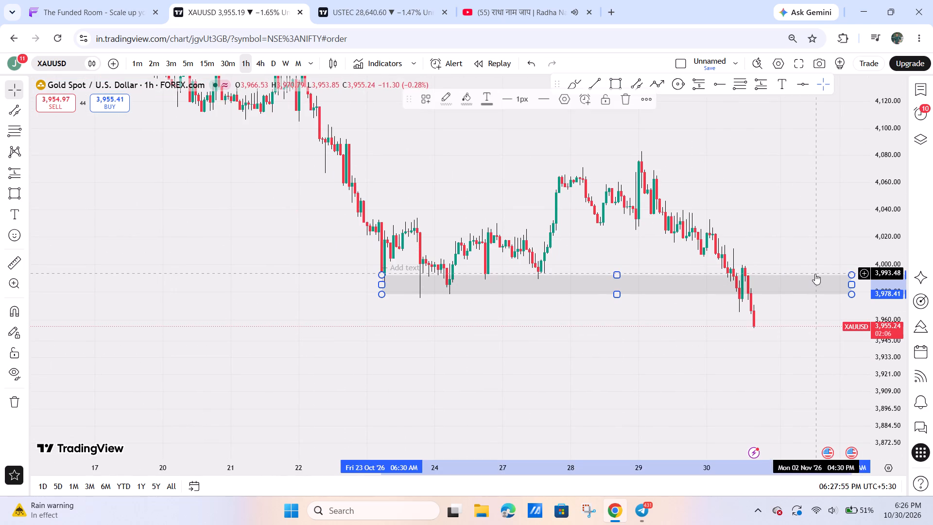
left_click(623, 99)
On the 4-hour timeframe, draw a rectangle from the 24 June low past the latest candle, spanning about 3,963 to 3,945.
left_click(265, 63)
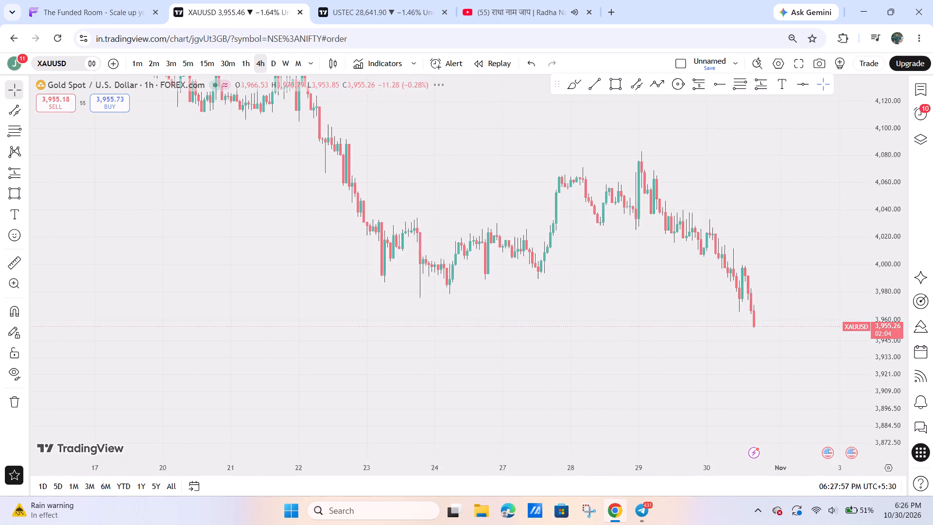
scroll(804, 322, "down", 6)
scroll(628, 317, "down", 4)
left_click_drag(654, 316, 481, 298)
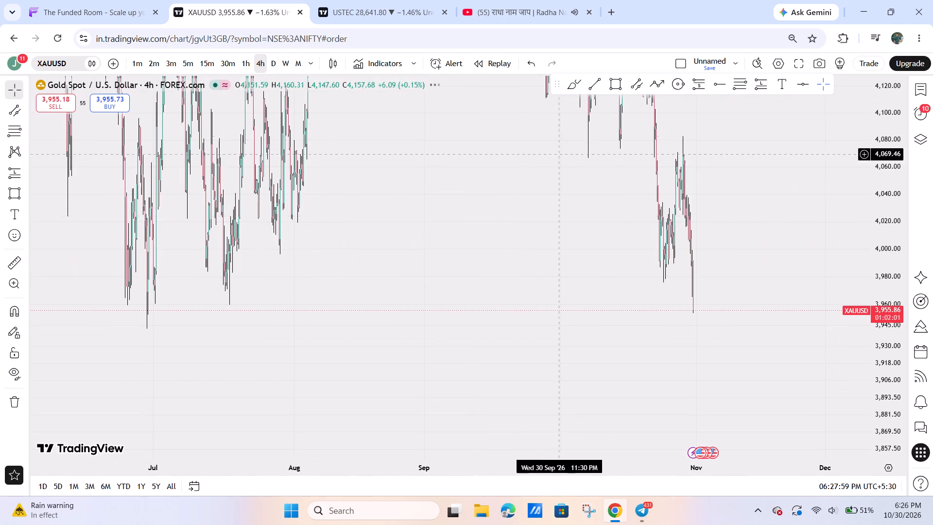
left_click(613, 80)
left_click(128, 300)
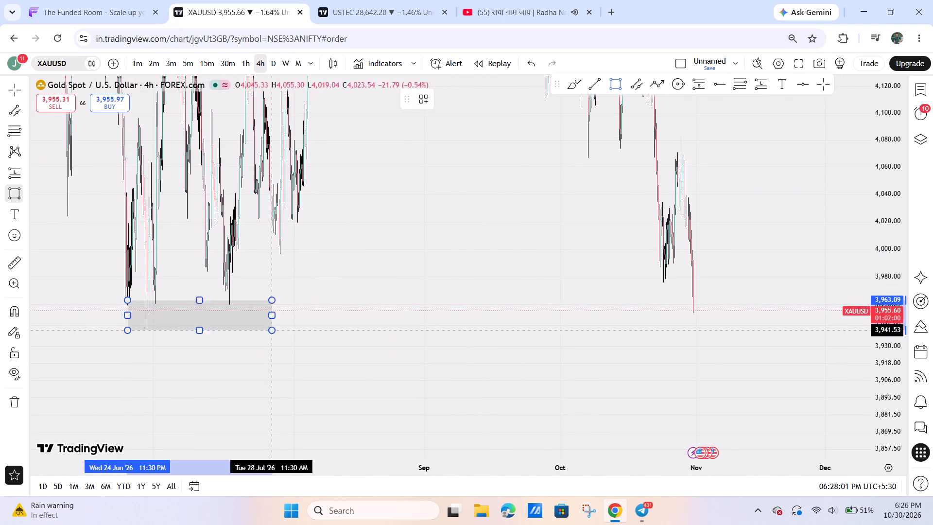
left_click(793, 326)
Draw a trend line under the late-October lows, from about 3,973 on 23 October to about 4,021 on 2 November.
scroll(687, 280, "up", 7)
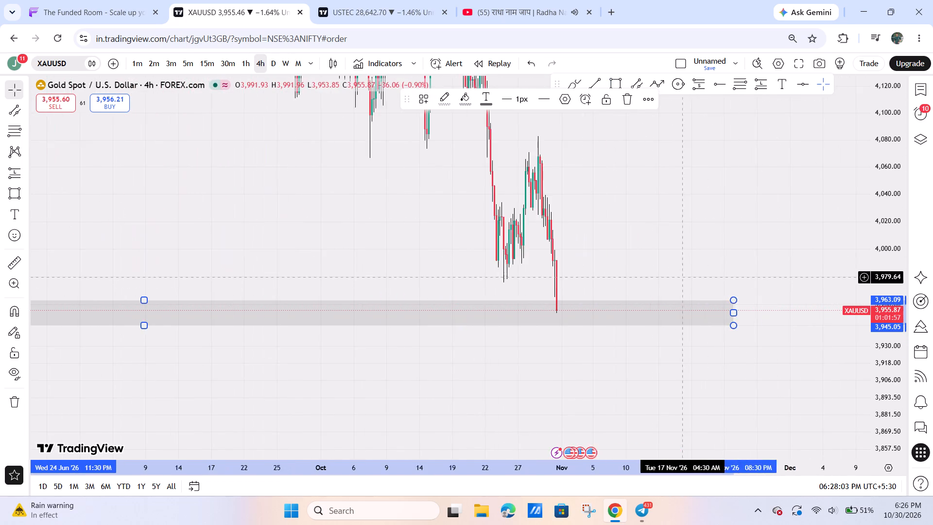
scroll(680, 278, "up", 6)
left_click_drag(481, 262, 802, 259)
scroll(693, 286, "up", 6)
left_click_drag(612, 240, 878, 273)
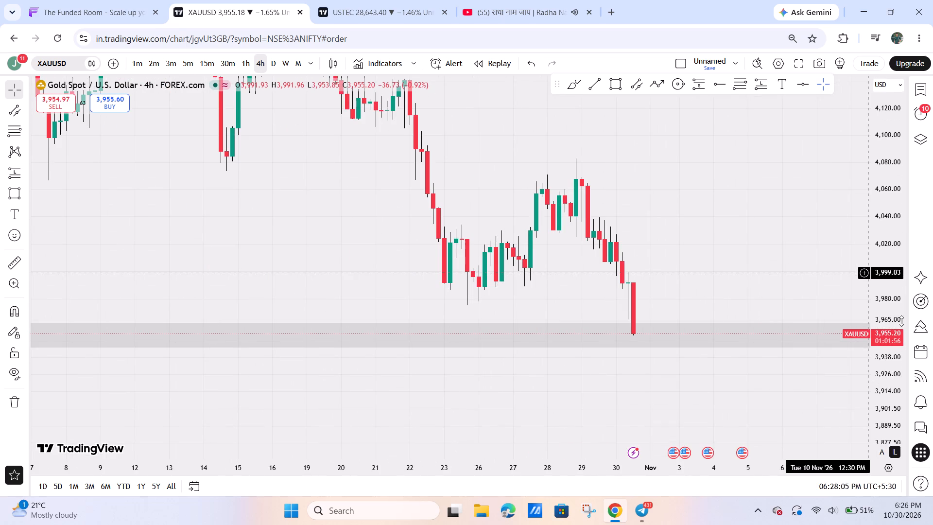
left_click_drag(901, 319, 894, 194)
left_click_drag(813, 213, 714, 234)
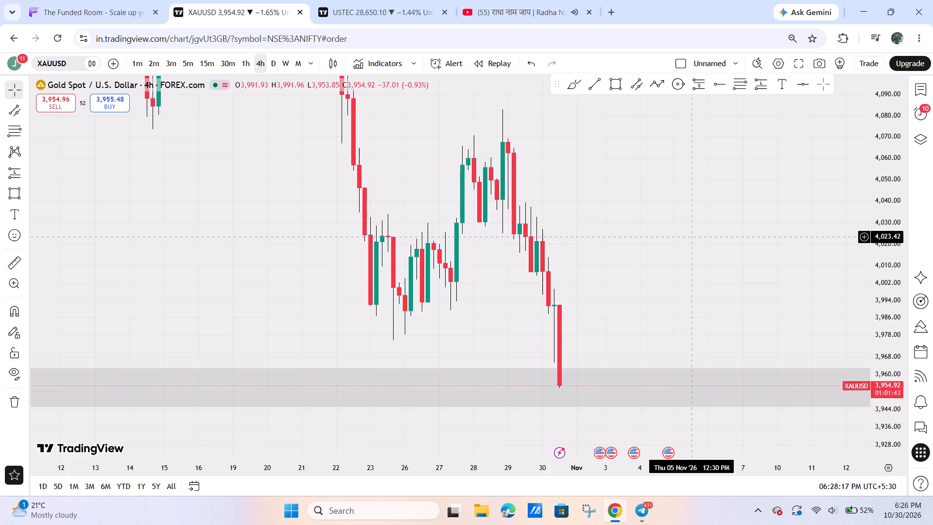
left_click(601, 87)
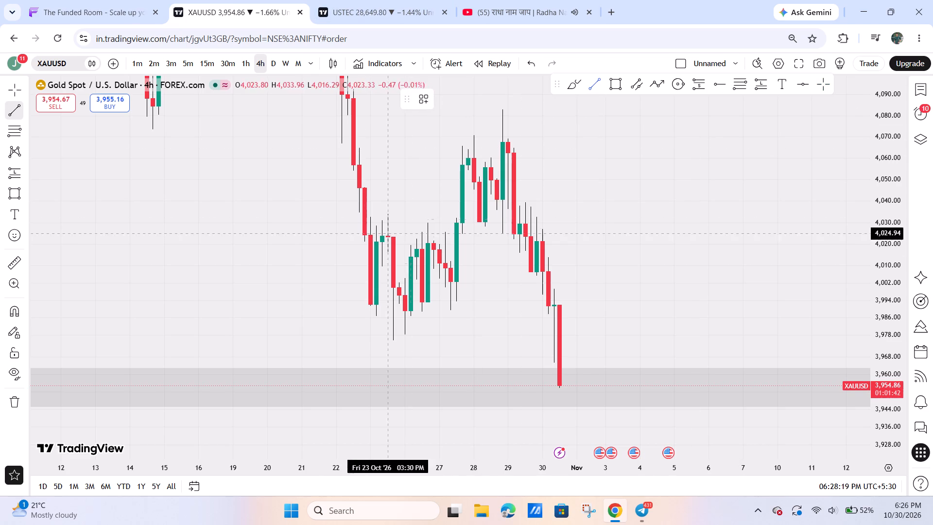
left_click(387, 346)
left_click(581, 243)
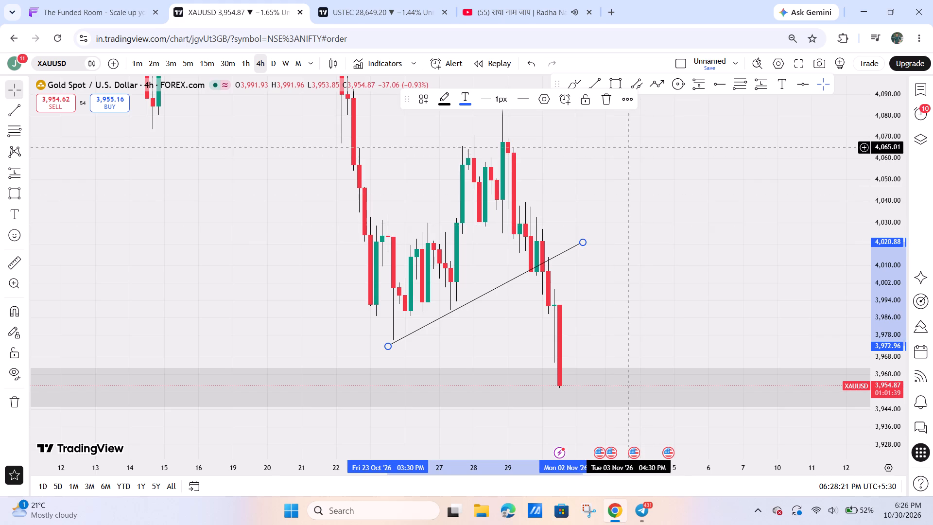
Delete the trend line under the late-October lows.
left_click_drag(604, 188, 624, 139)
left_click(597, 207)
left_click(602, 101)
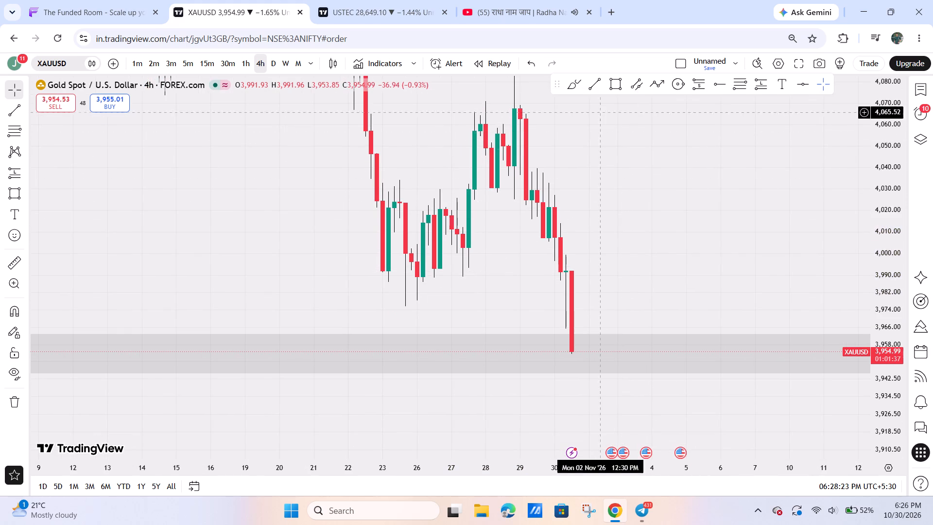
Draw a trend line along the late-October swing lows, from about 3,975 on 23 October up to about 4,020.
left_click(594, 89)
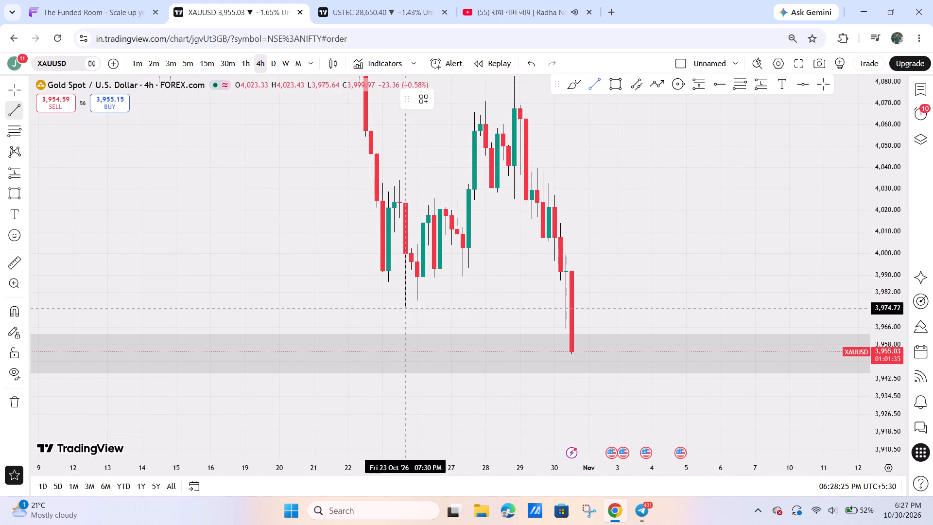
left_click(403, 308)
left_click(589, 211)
Examine the 4-hour XAUUSD price action around the rising trend line and the shaded zone.
left_click_drag(622, 247, 679, 225)
left_click_drag(689, 214, 766, 206)
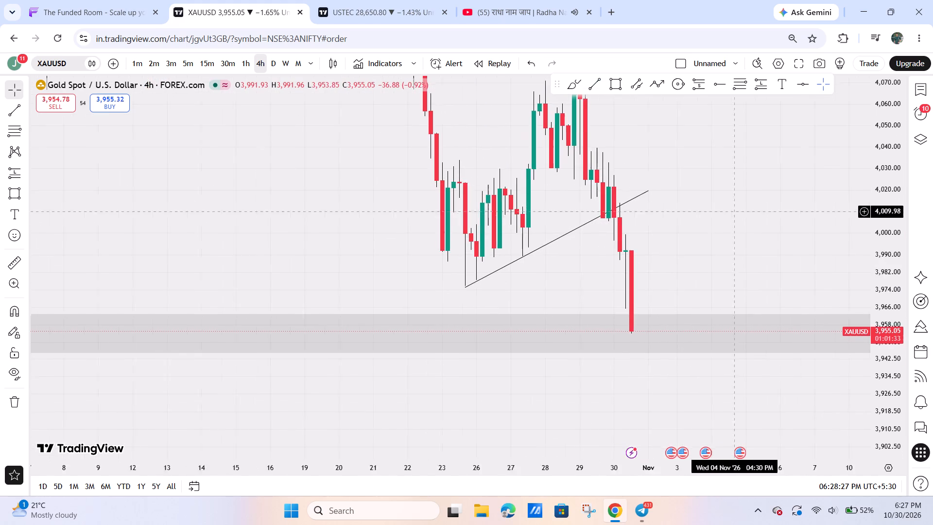
left_click_drag(766, 206, 786, 202)
left_click_drag(896, 149, 833, 289)
left_click_drag(809, 290, 689, 325)
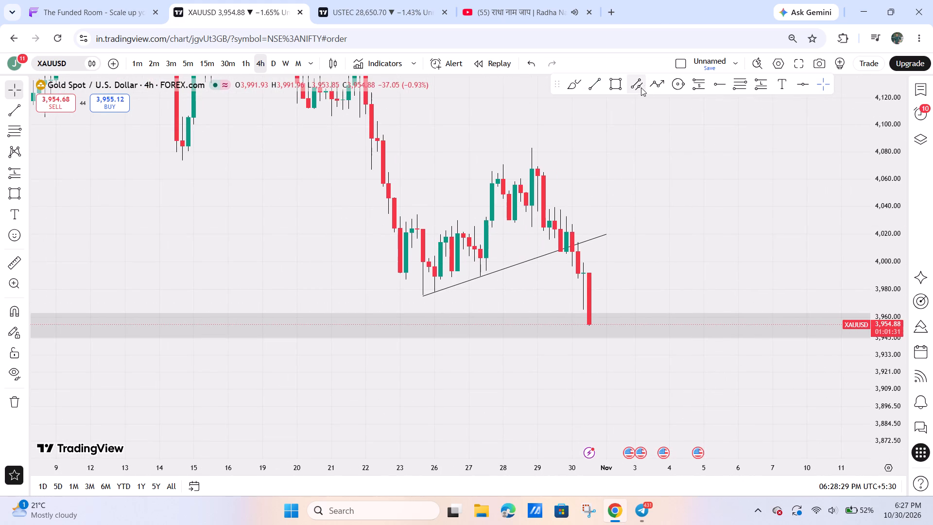
left_click_drag(640, 87, 631, 91)
left_click(403, 220)
left_click(646, 83)
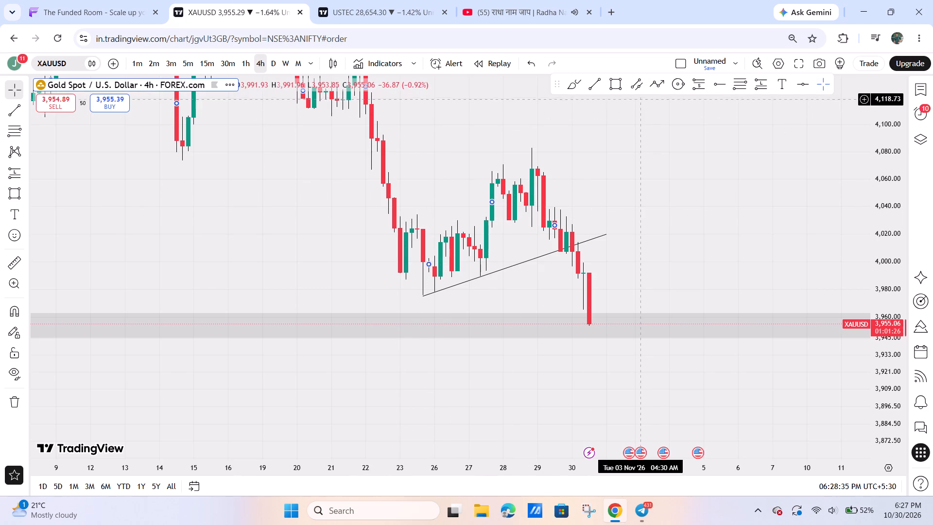
left_click_drag(661, 263, 713, 249)
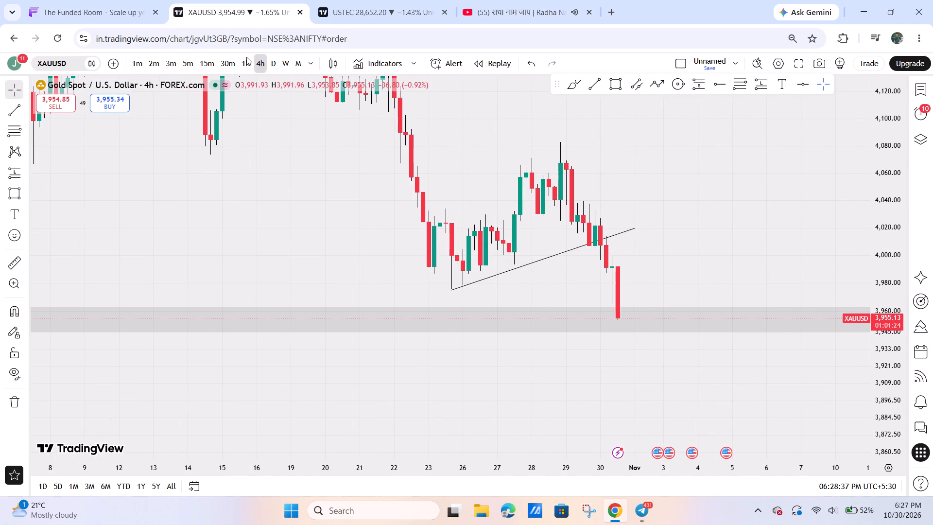
Examine the 30 October XAUUSD decline into the shaded zone on the 15-minute timeframe.
left_click(217, 72)
scroll(642, 276, "down", 7)
left_click_drag(900, 398, 900, 398)
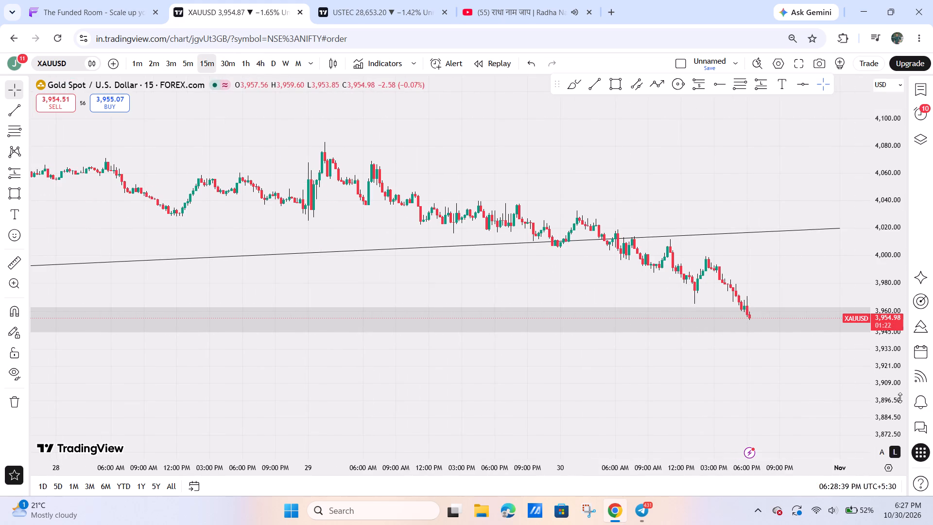
left_click_drag(900, 398, 844, 52)
scroll(793, 347, "up", 11)
left_click_drag(698, 330, 750, 300)
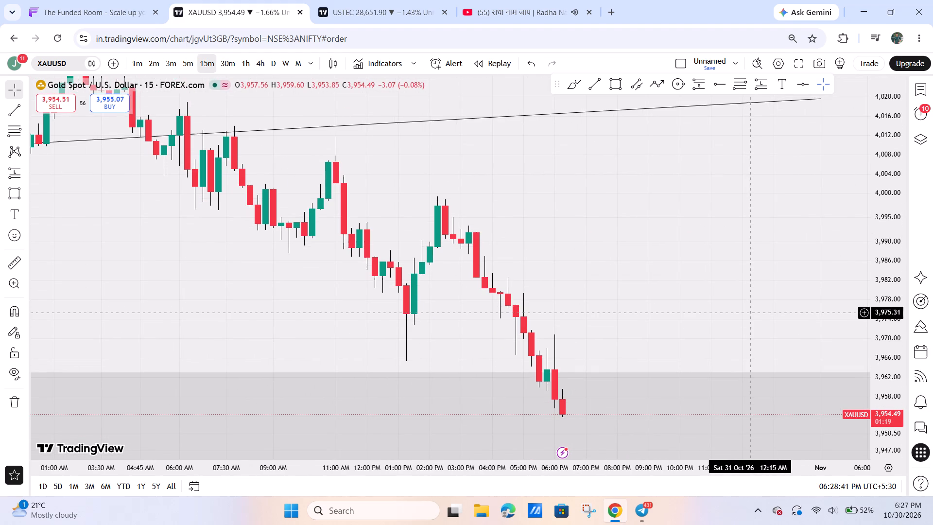
left_click_drag(573, 294, 547, 262)
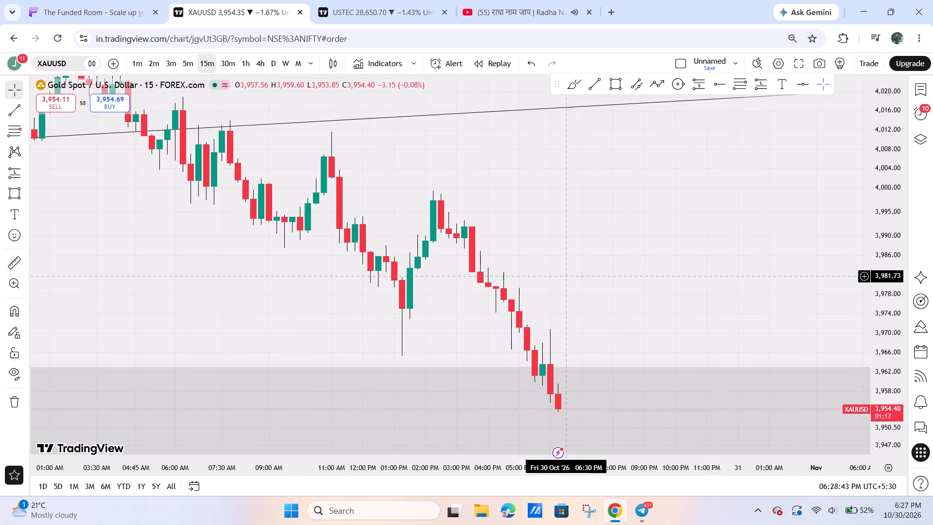
left_click_drag(547, 262, 502, 242)
left_click_drag(881, 223, 866, 264)
left_click_drag(766, 260, 566, 254)
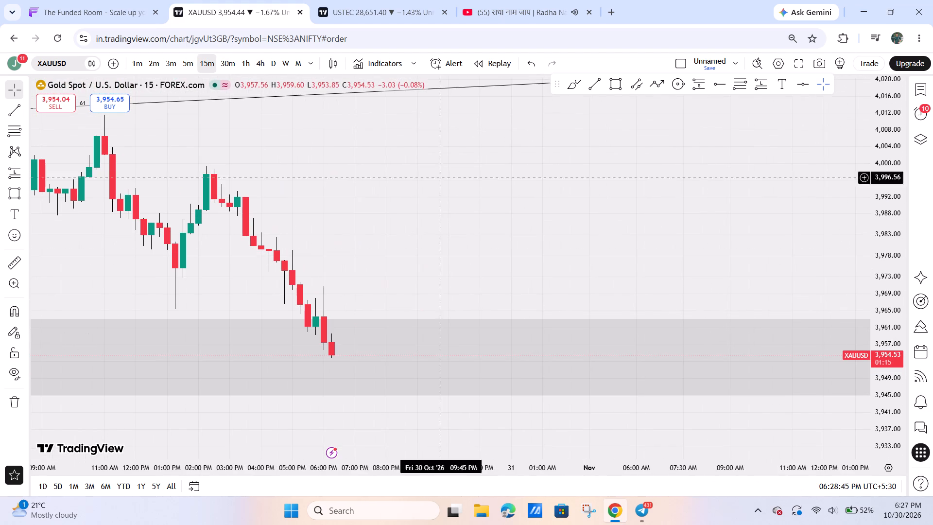
Return XAUUSD to the 4-hour timeframe and examine the latest candles against the trend line and the shaded zone.
left_click(253, 68)
scroll(525, 259, "down", 5)
left_click_drag(703, 259, 842, 250)
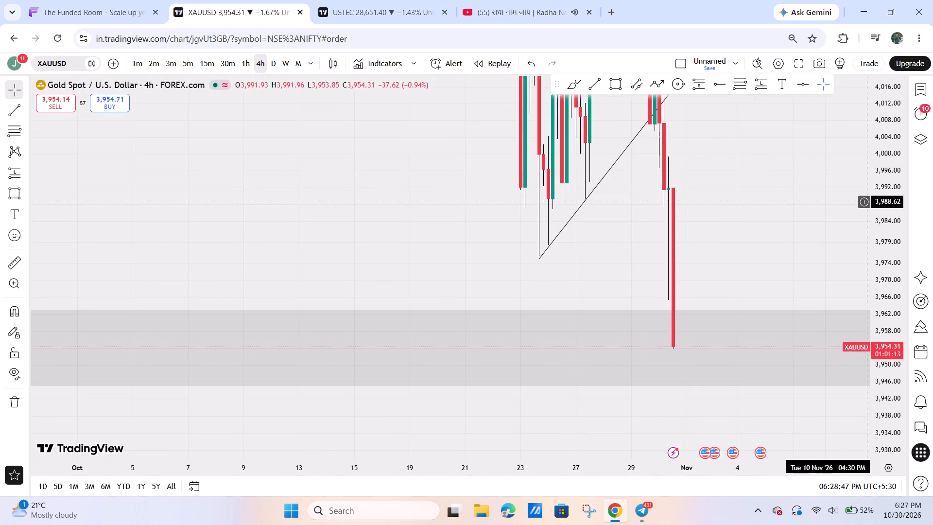
left_click_drag(890, 159, 867, 312)
scroll(773, 270, "up", 4)
left_click_drag(651, 236, 712, 280)
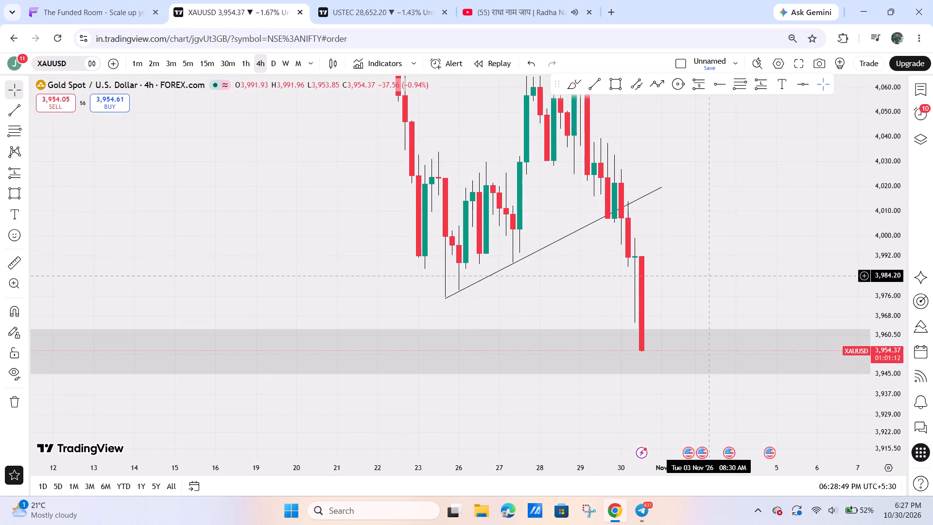
left_click_drag(705, 274, 639, 294)
left_click_drag(661, 286, 664, 285)
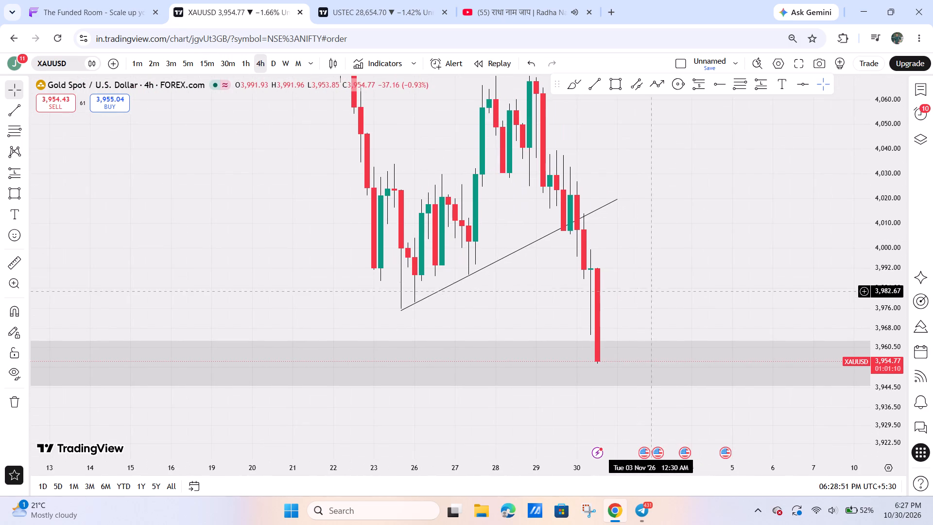
left_click_drag(664, 285, 679, 279)
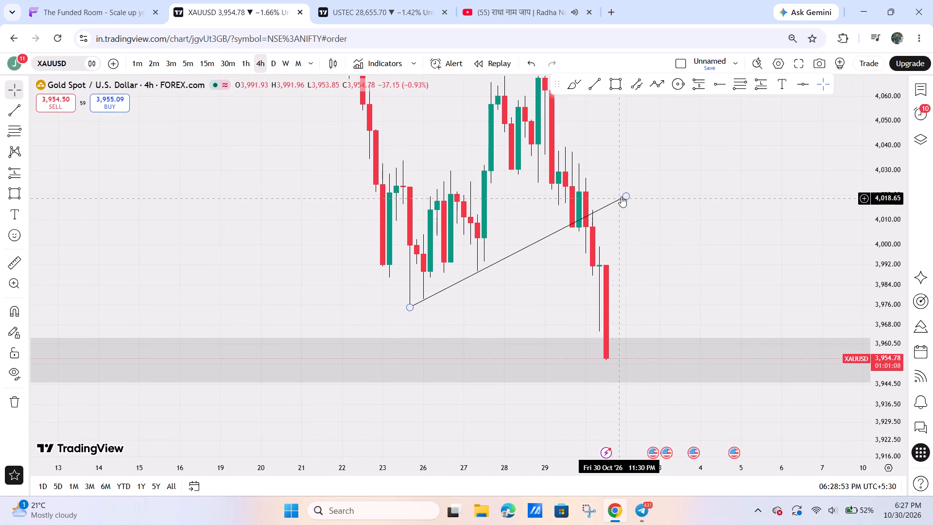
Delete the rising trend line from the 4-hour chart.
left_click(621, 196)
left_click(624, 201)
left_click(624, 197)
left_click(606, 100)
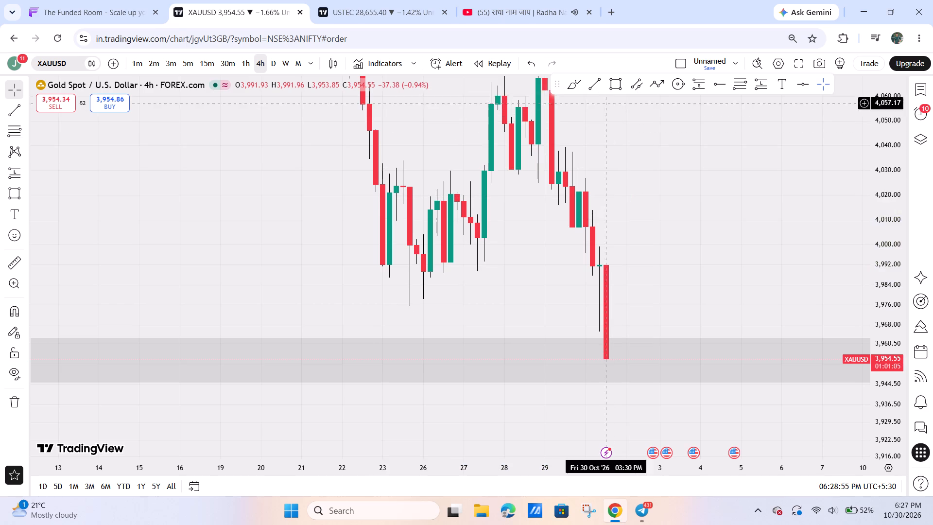
Examine the XAUUSD price action inside the shaded zone on the 5-minute timeframe.
scroll(672, 242, "up", 5)
left_click(189, 64)
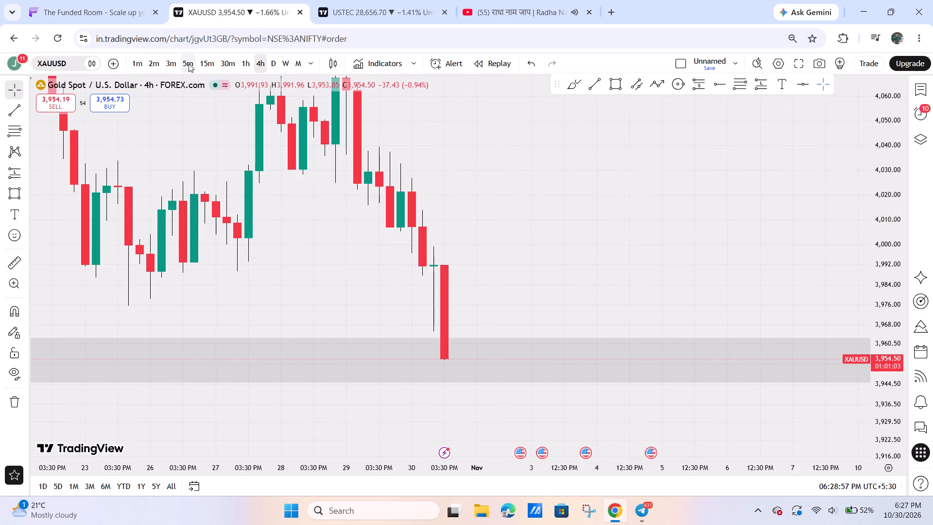
scroll(551, 291, "down", 6)
left_click_drag(887, 400, 850, 180)
left_click_drag(729, 304, 745, 118)
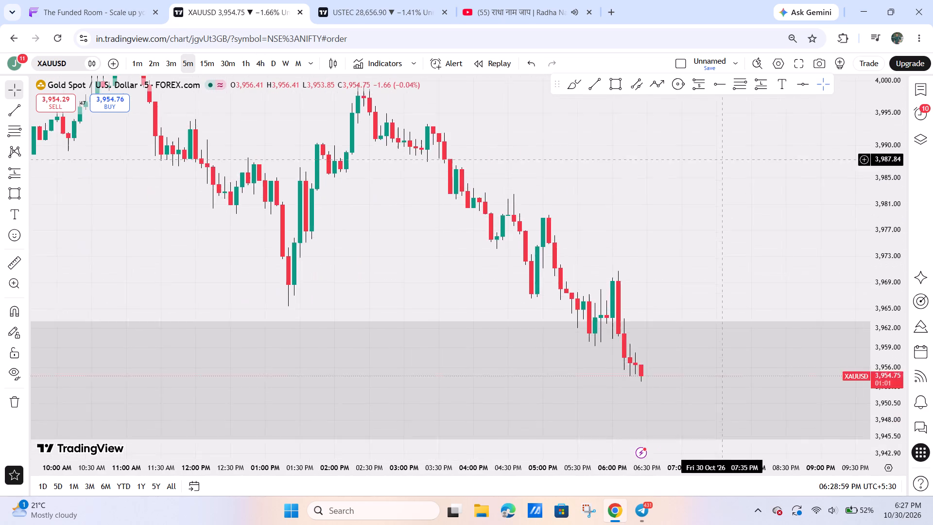
left_click_drag(745, 118, 753, 113)
scroll(740, 260, "up", 3)
left_click_drag(747, 261, 825, 296)
scroll(775, 313, "down", 4)
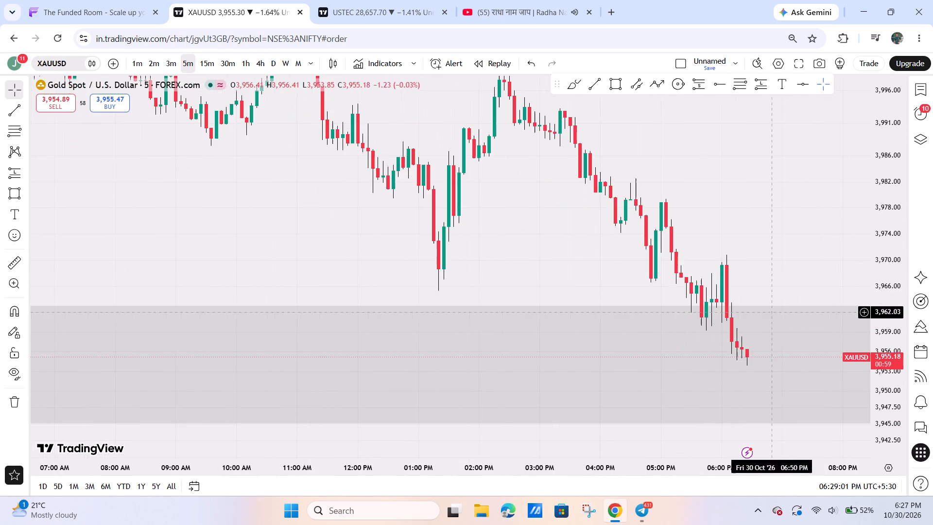
left_click_drag(581, 249, 509, 259)
Switch to the US Tech 100 chart and examine price around its marked zones on the 15-minute and 1-hour timeframes.
left_click(358, 0)
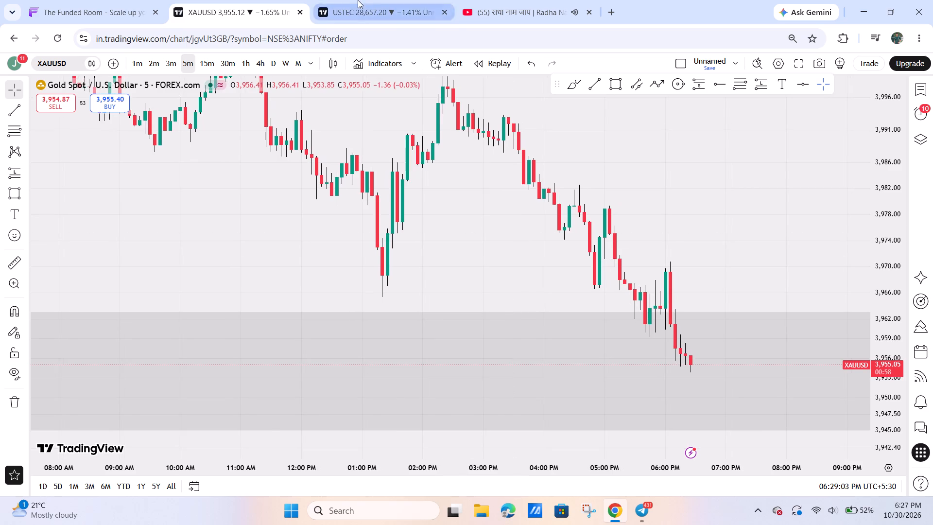
left_click_drag(661, 319, 731, 308)
left_click_drag(780, 372, 779, 235)
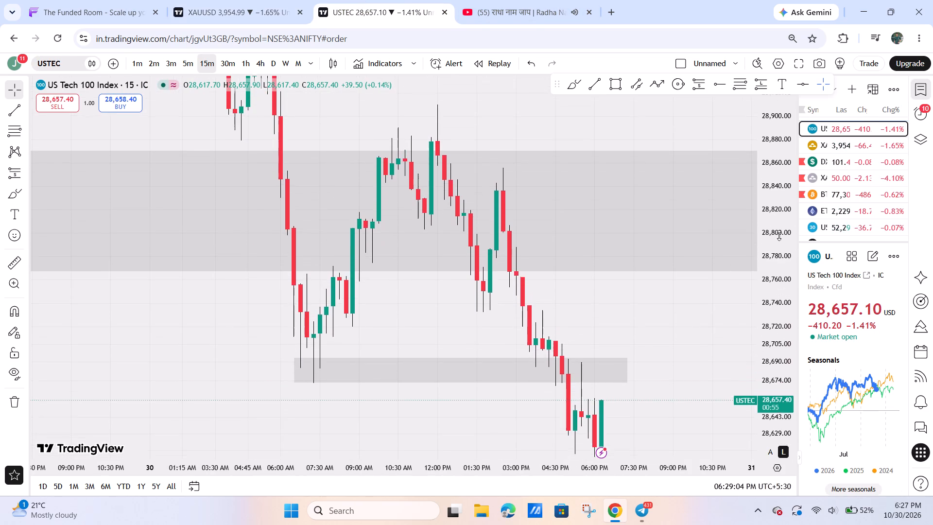
left_click_drag(779, 235, 779, 238)
left_click_drag(720, 377, 711, 257)
scroll(645, 350, "up", 3)
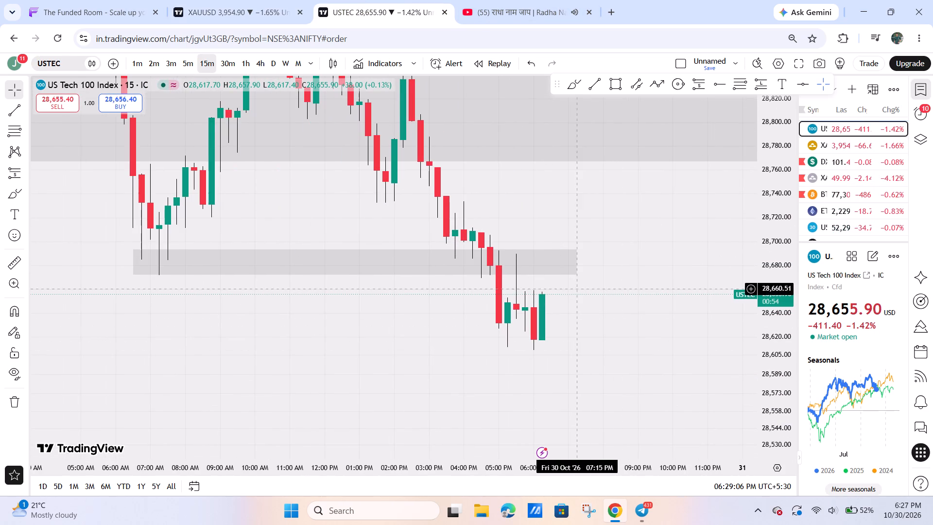
scroll(595, 297, "down", 3)
left_click(243, 73)
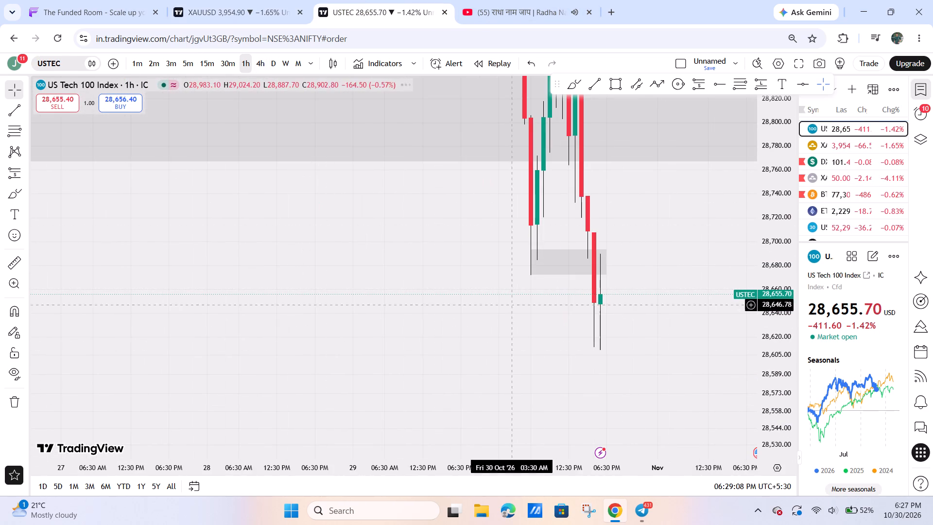
scroll(694, 361, "down", 4)
left_click_drag(787, 203, 732, 407)
scroll(615, 400, "up", 6)
left_click_drag(668, 343, 615, 398)
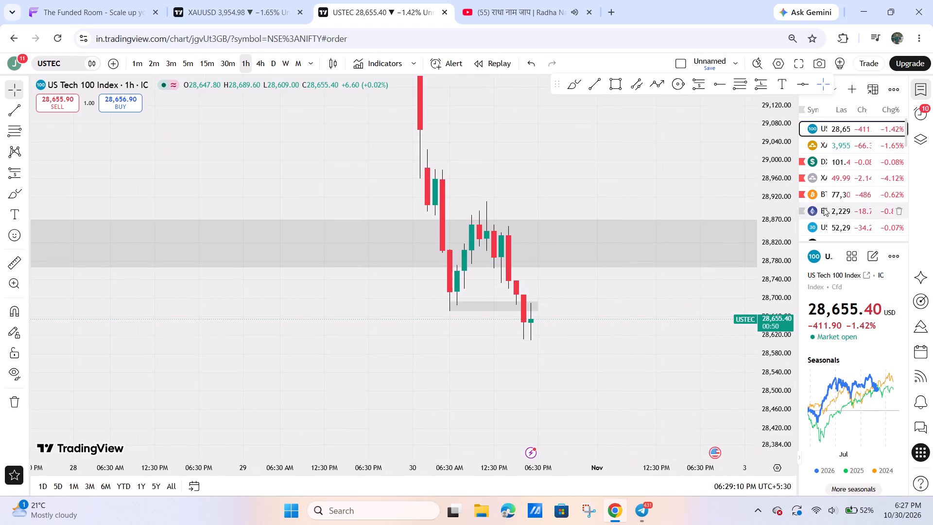
Switch to the BTCUSD chart and examine price around its trend lines and marked highs on the 1-hour and 4-hour timeframes.
left_click(834, 186)
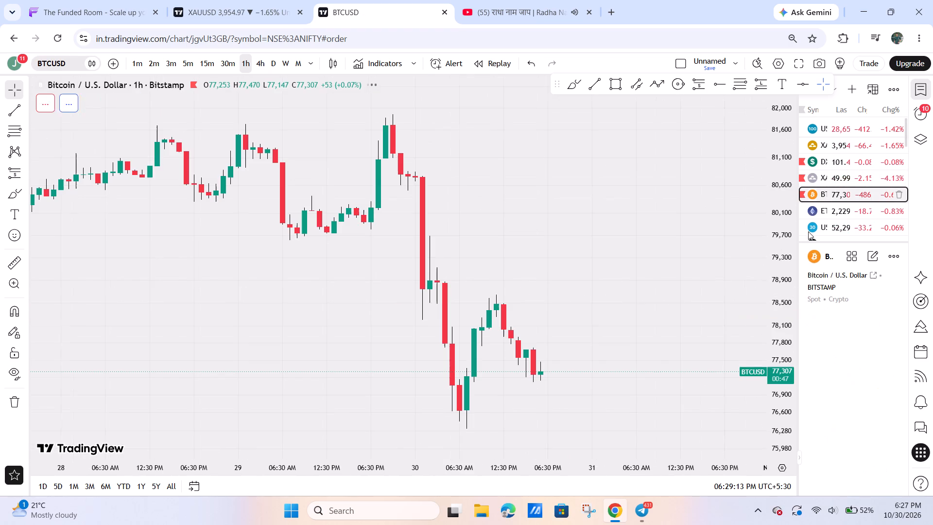
scroll(621, 343, "down", 7)
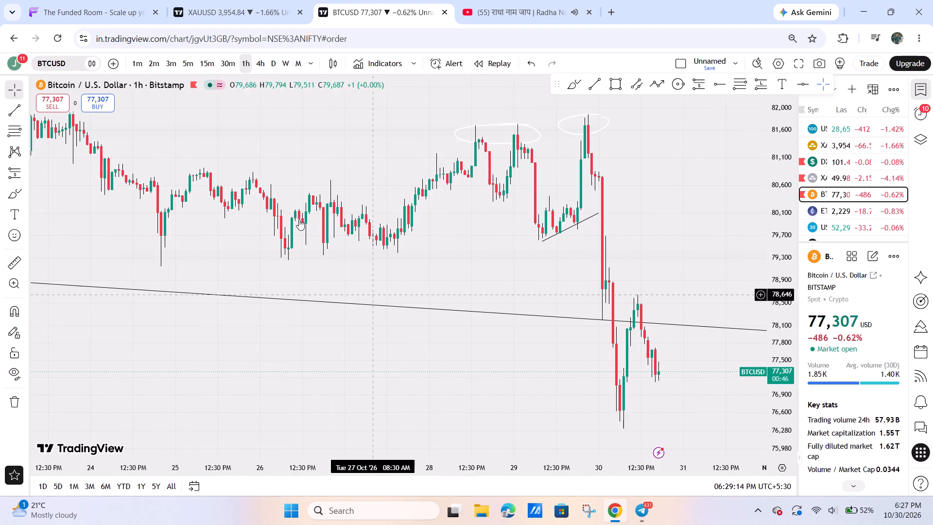
left_click(261, 64)
scroll(689, 361, "up", 6)
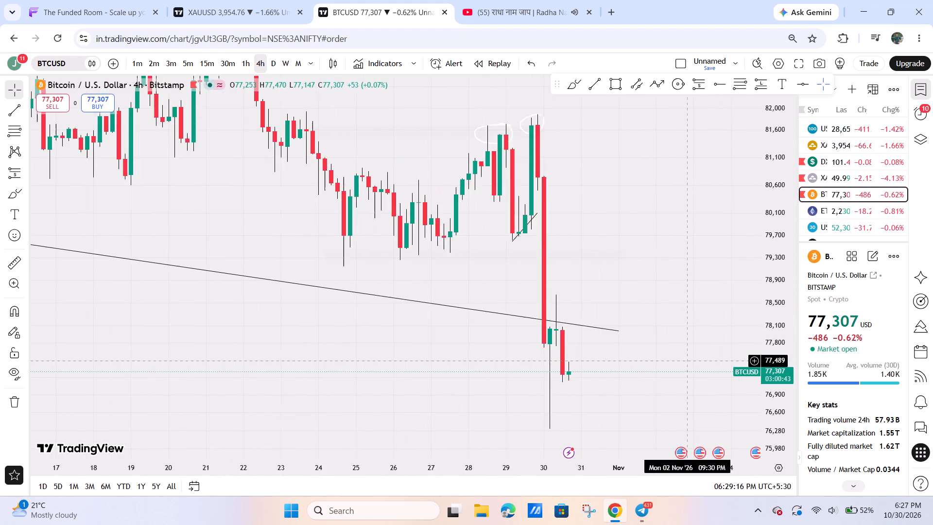
scroll(689, 361, "down", 4)
left_click_drag(789, 228, 726, 412)
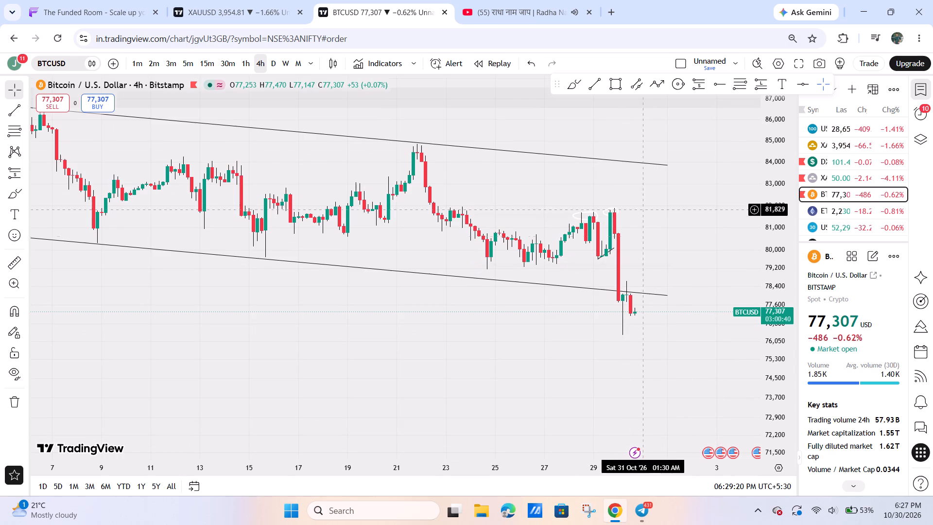
left_click_drag(708, 251, 736, 281)
left_click_drag(784, 403, 783, 151)
scroll(640, 332, "up", 11)
left_click_drag(618, 332, 652, 339)
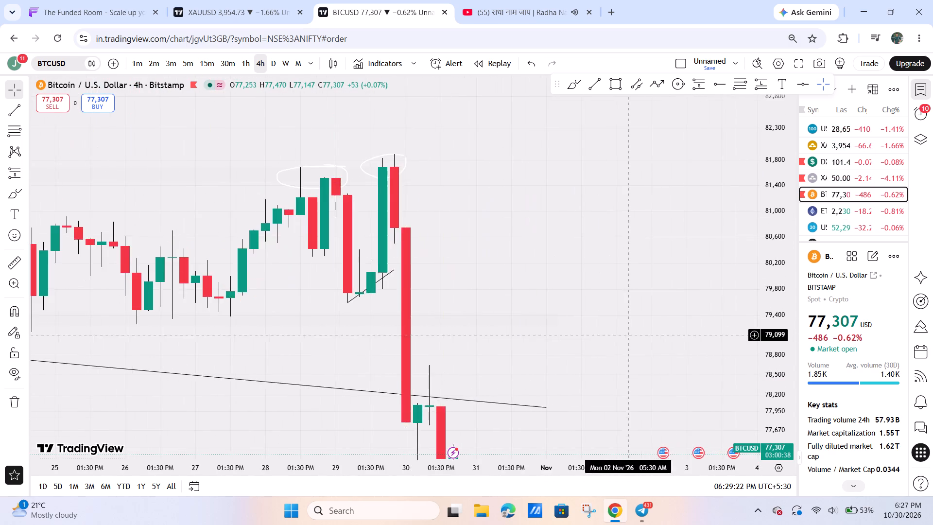
left_click_drag(652, 339, 757, 342)
On the 15-minute BTCUSD chart, draw a rectangle zone across the circled 28–29 October highs, from about 81,686 down to 81,475.
left_click(212, 63)
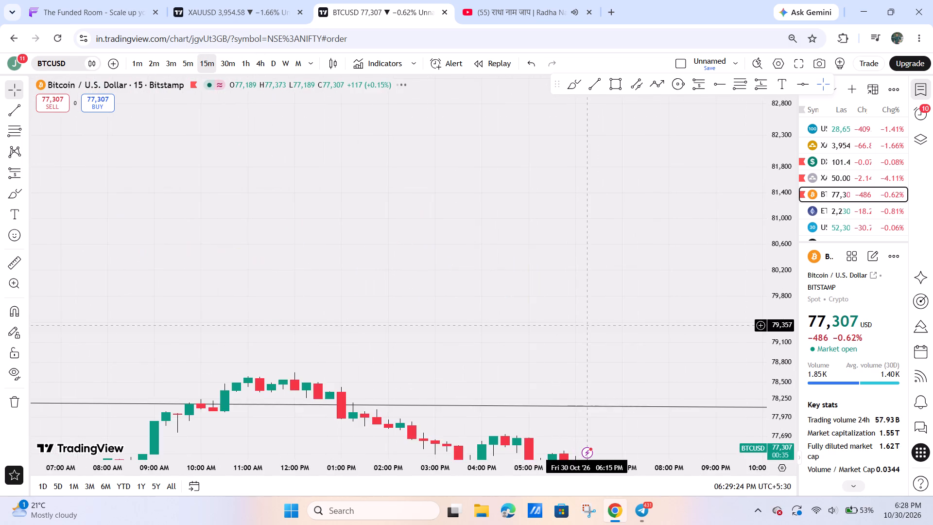
scroll(606, 340, "down", 6)
left_click_drag(682, 309, 785, 132)
scroll(685, 314, "down", 5)
left_click_drag(484, 156, 502, 293)
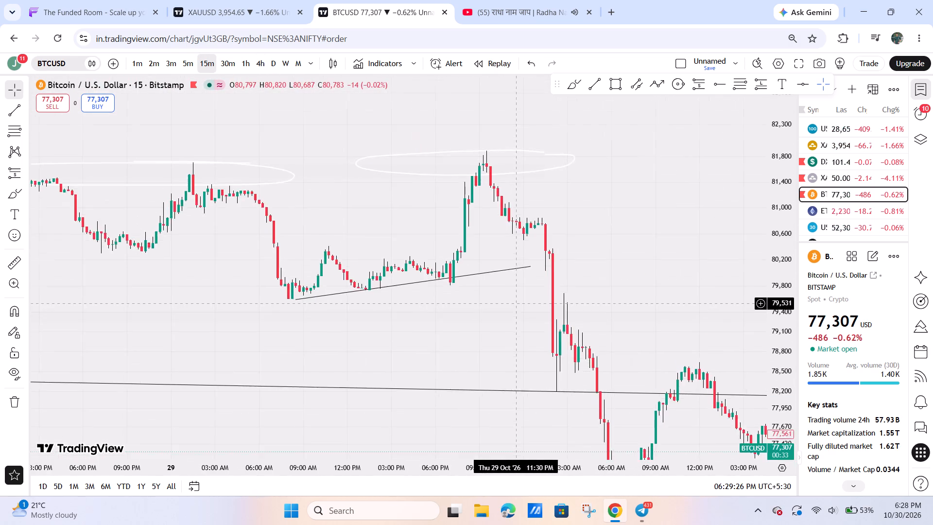
left_click_drag(502, 293, 781, 355)
left_click_drag(775, 357, 742, 46)
scroll(653, 275, "up", 5)
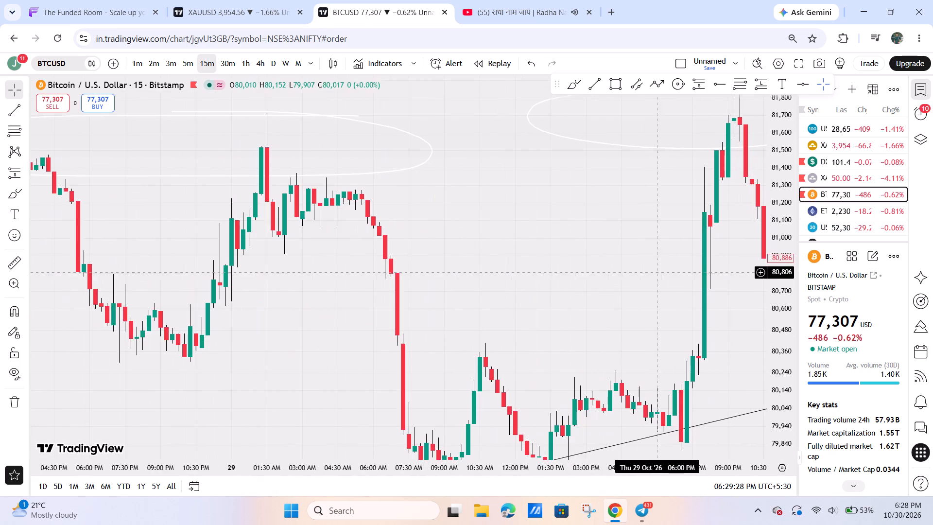
left_click_drag(785, 220, 772, 308)
left_click_drag(690, 294, 505, 293)
scroll(457, 280, "down", 6)
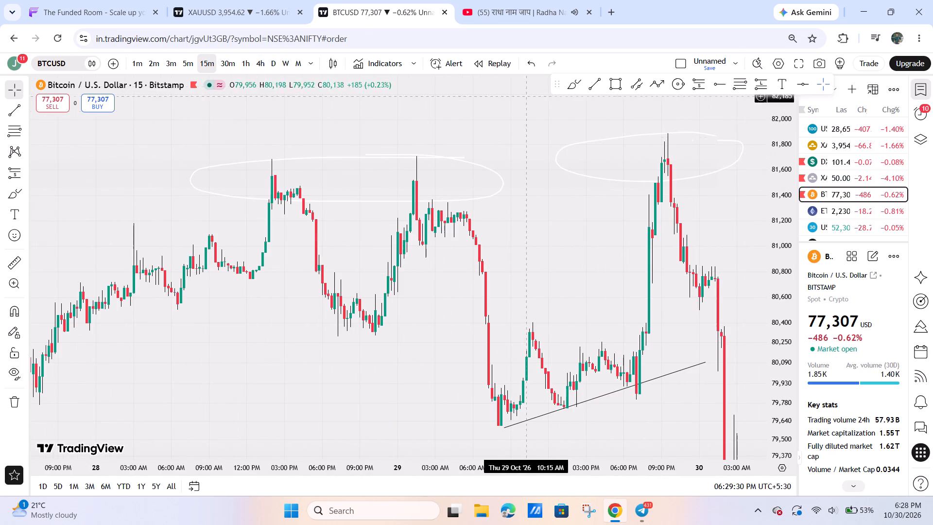
left_click(608, 81)
left_click(260, 159)
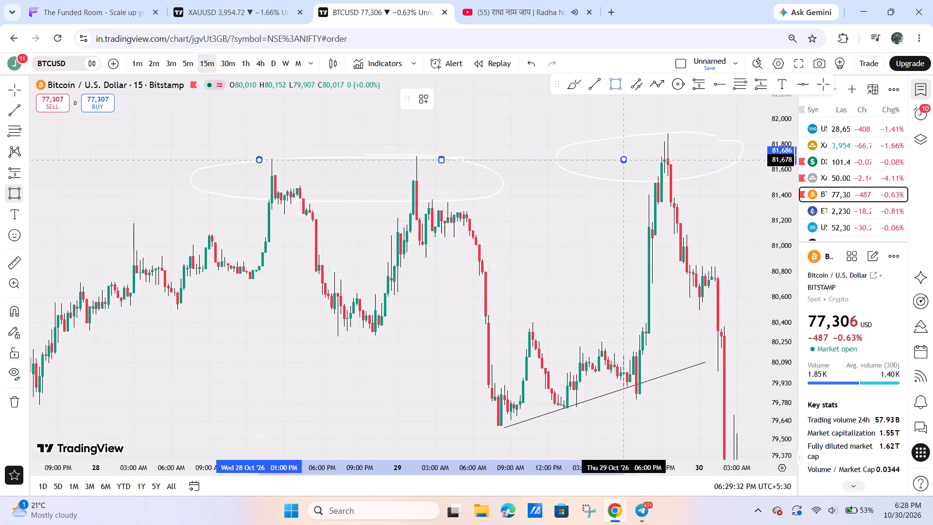
left_click(750, 186)
left_click_drag(728, 240, 716, 241)
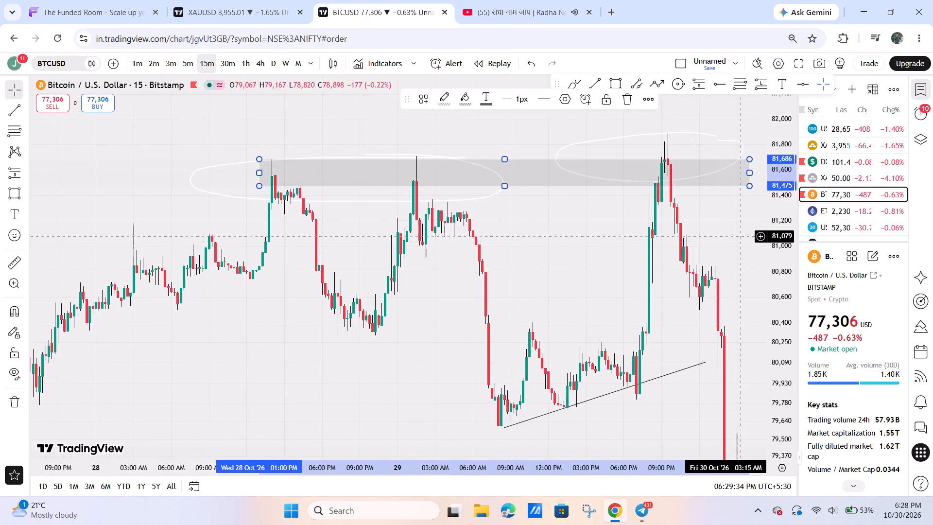
Place a short position just after the 29 October high, with entry at about 81,483 and stop at about 81,890.
left_click_drag(716, 241, 587, 210)
left_click_drag(789, 166, 754, 324)
left_click_drag(741, 325, 606, 325)
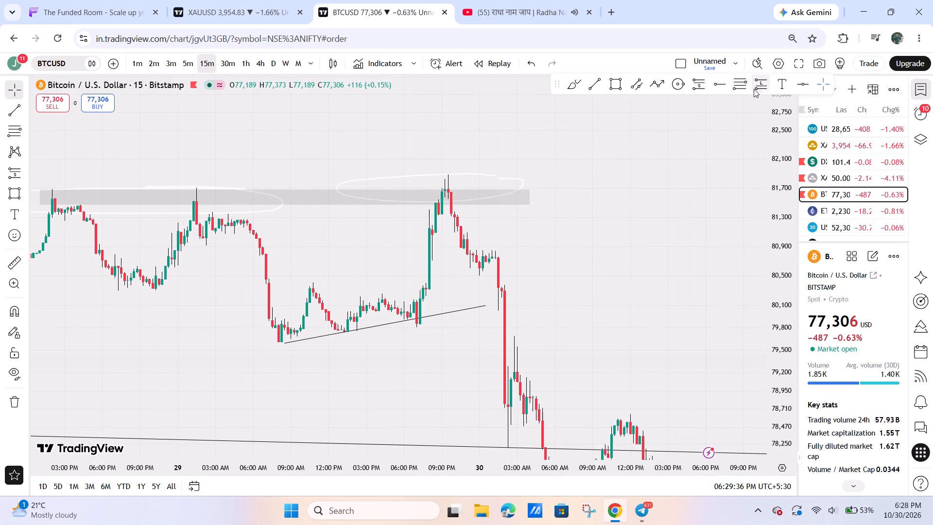
left_click(692, 84)
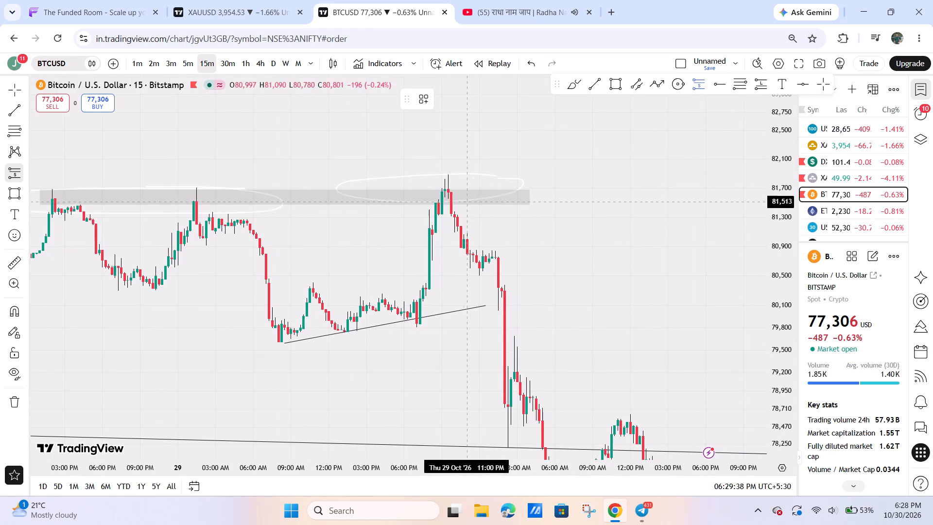
left_click(463, 204)
left_click_drag(465, 125, 476, 175)
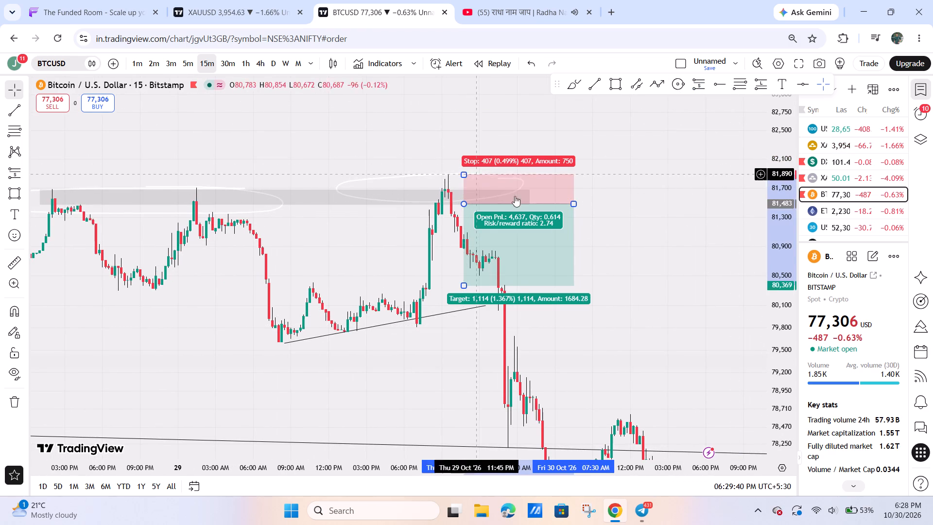
Lower the short position's target to about 77,214 and extend its end to about 05:15 PM on 30 October.
left_click_drag(626, 250, 648, 164)
left_click_drag(480, 210, 493, 426)
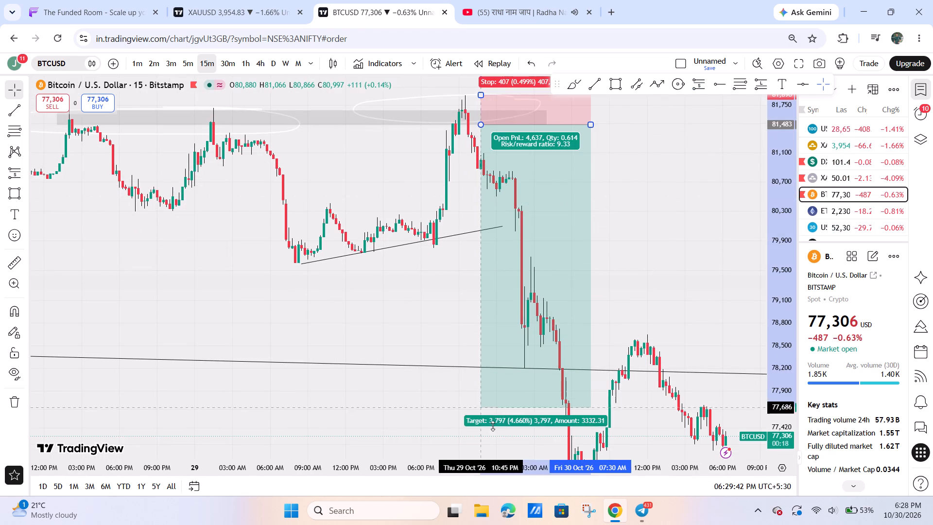
left_click_drag(493, 426, 495, 444)
left_click_drag(671, 289, 620, 141)
left_click(596, 124)
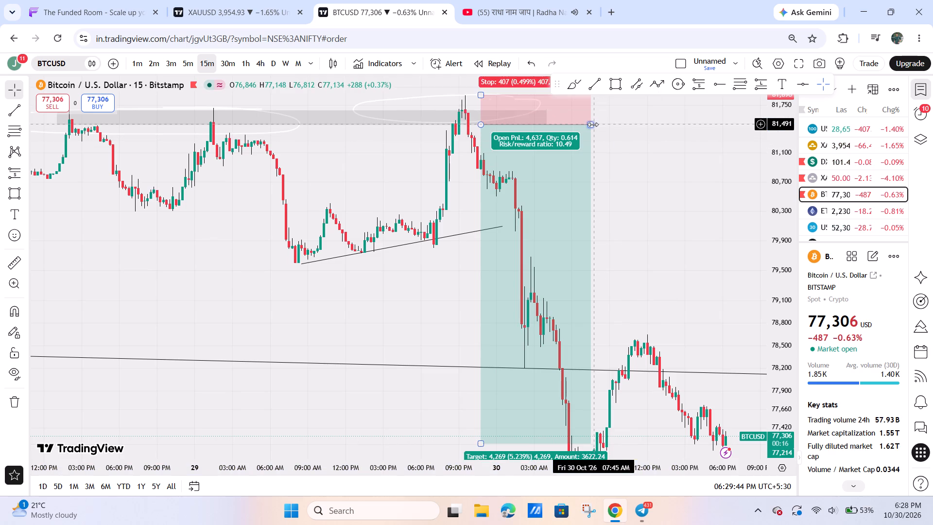
left_click_drag(593, 124, 714, 127)
Lower the short position's target to the 30 October swing low at about 76,336.
left_click_drag(734, 284, 556, 165)
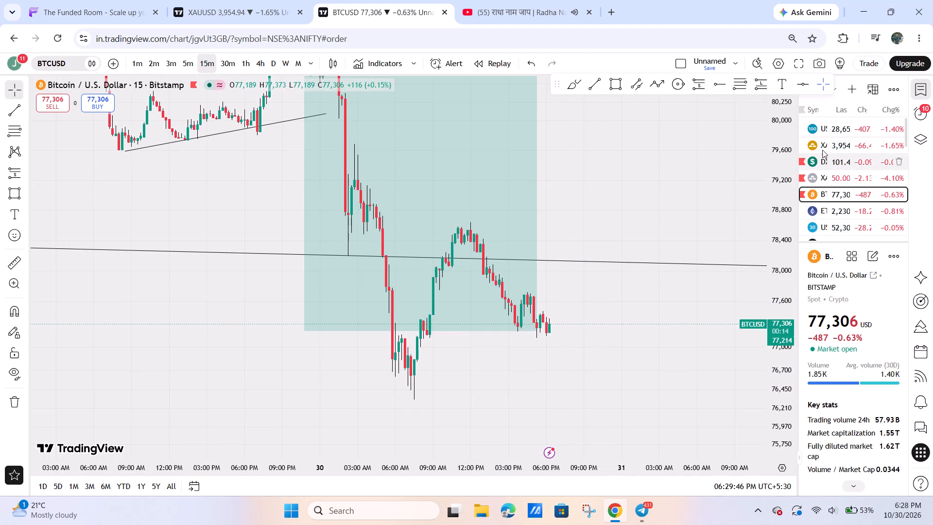
left_click_drag(784, 160, 766, 290)
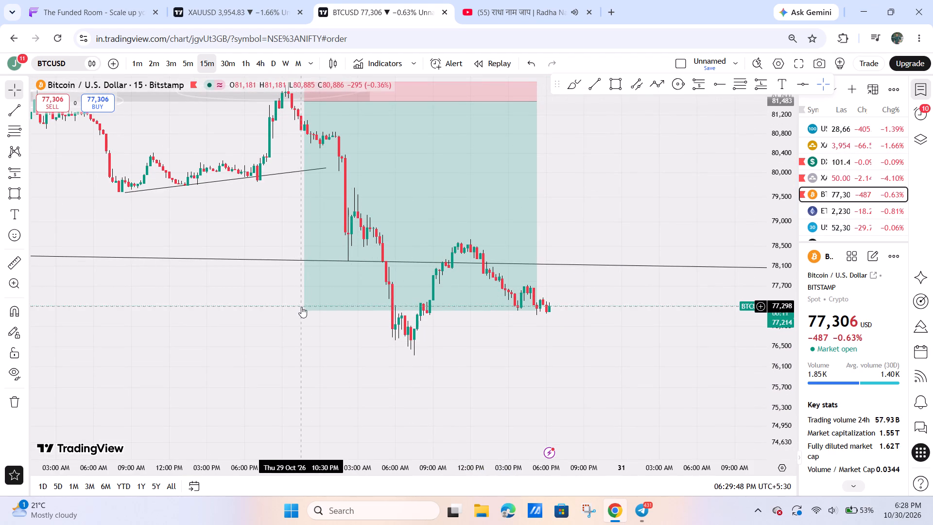
left_click_drag(301, 307, 304, 318)
left_click_drag(304, 318, 306, 362)
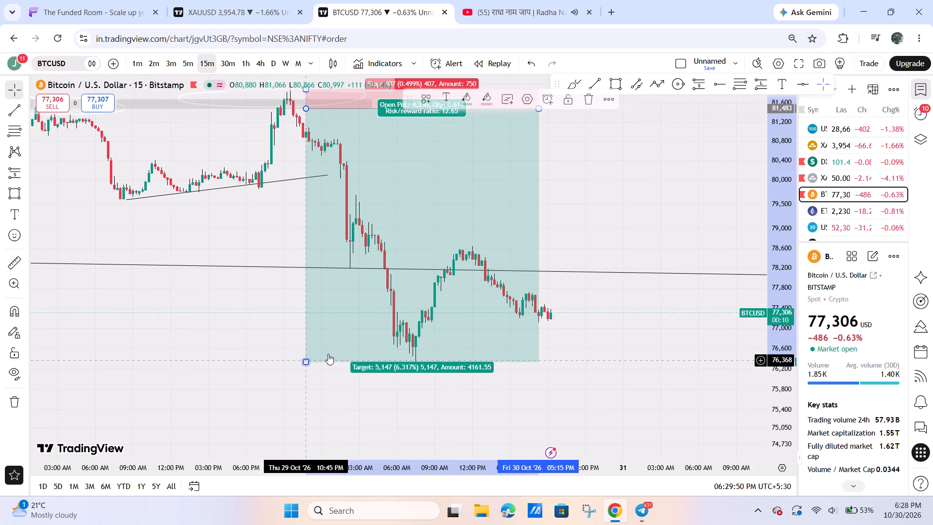
scroll(615, 347, "down", 2)
left_click_drag(697, 343, 655, 417)
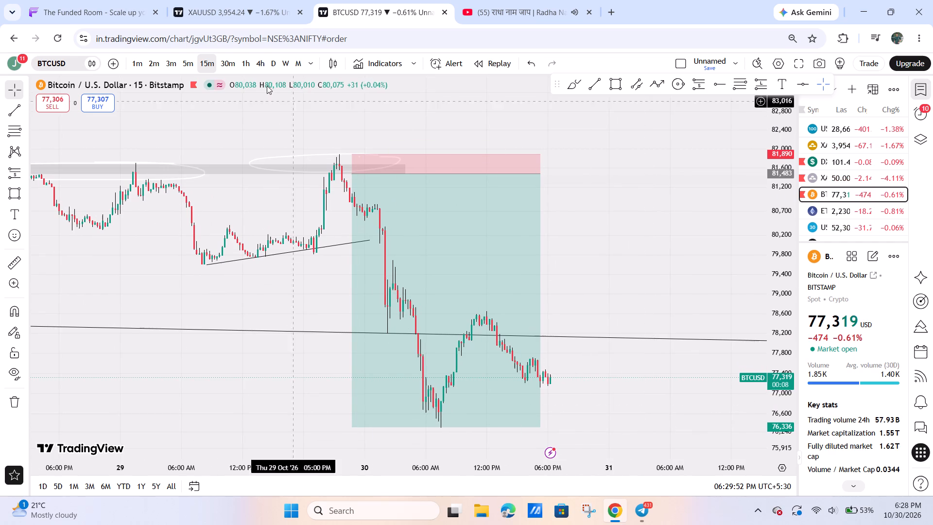
Return to the XAUUSD chart on the 4-hour timeframe and examine the latest price against the shaded zone over the summer lows.
left_click(245, 0)
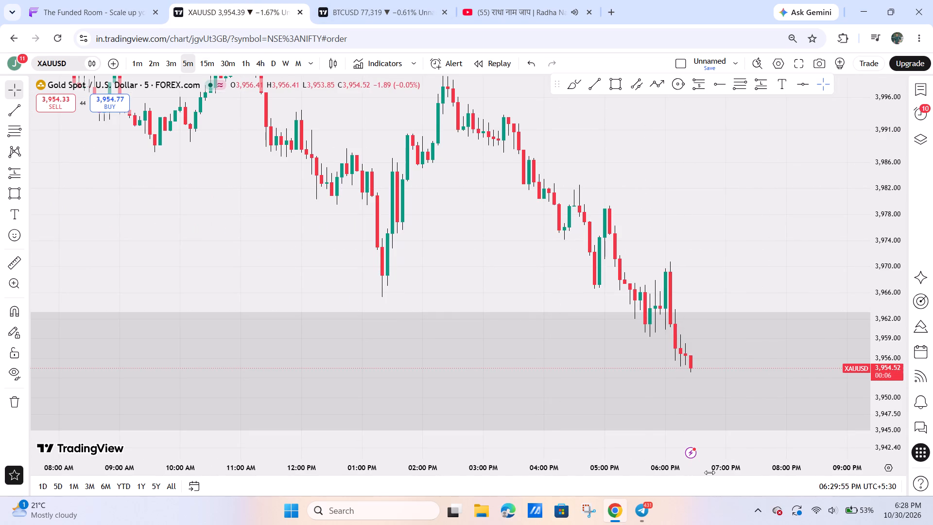
left_click(261, 68)
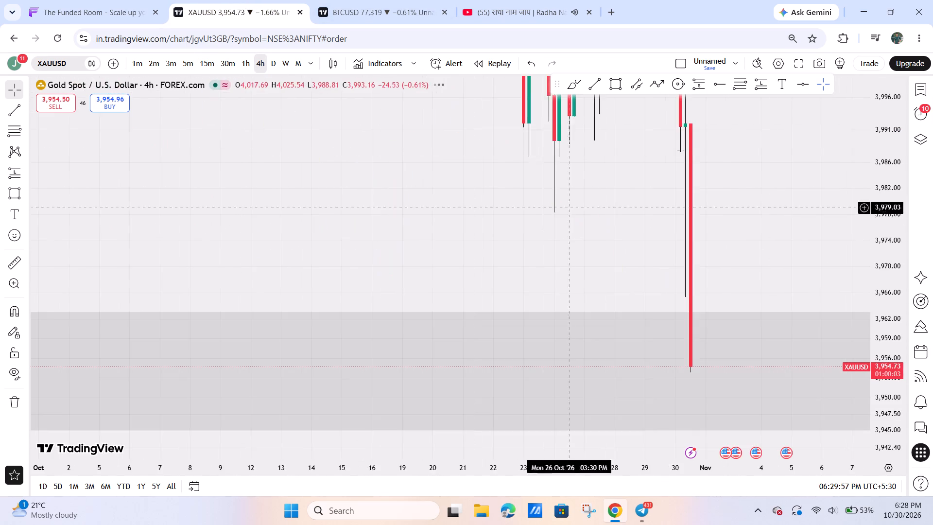
scroll(775, 309, "down", 3)
left_click_drag(881, 146, 805, 473)
scroll(619, 362, "down", 8)
scroll(703, 344, "down", 6)
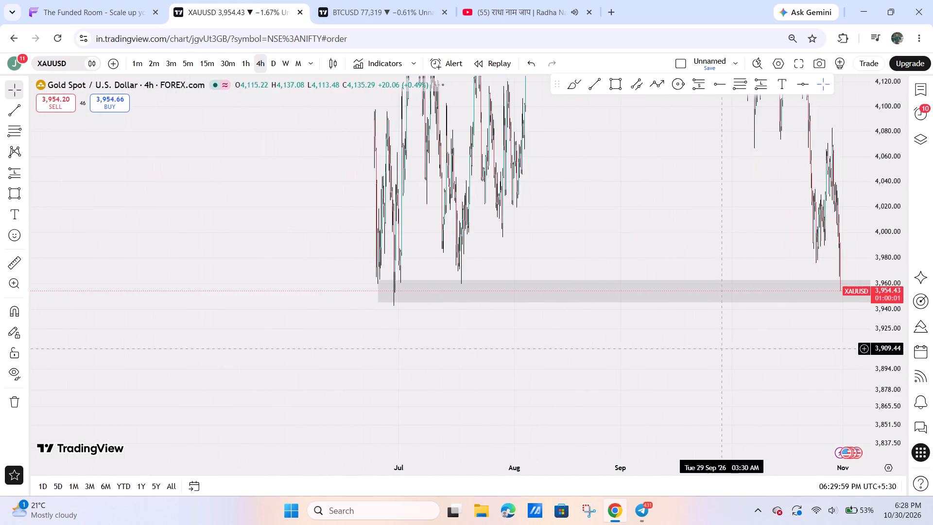
left_click_drag(788, 335, 653, 354)
Show the hidden background apps in the system tray.
left_click(765, 508)
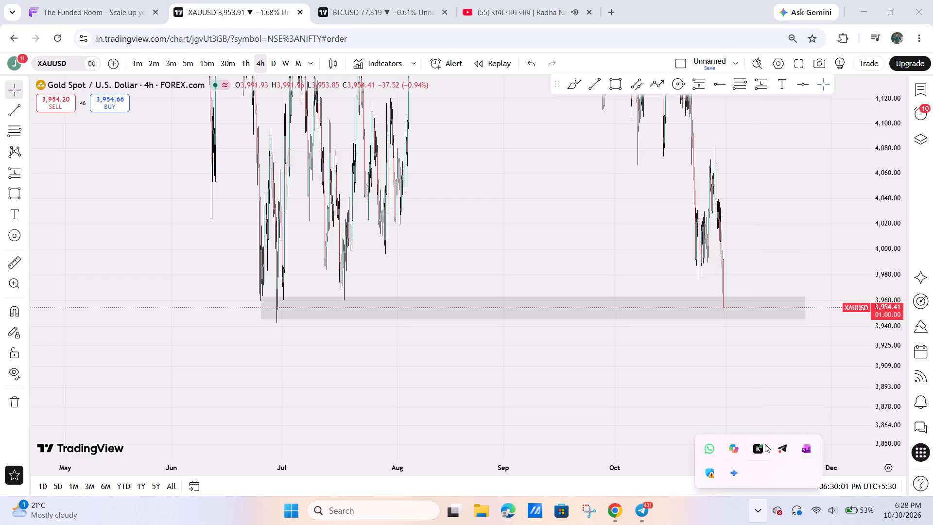
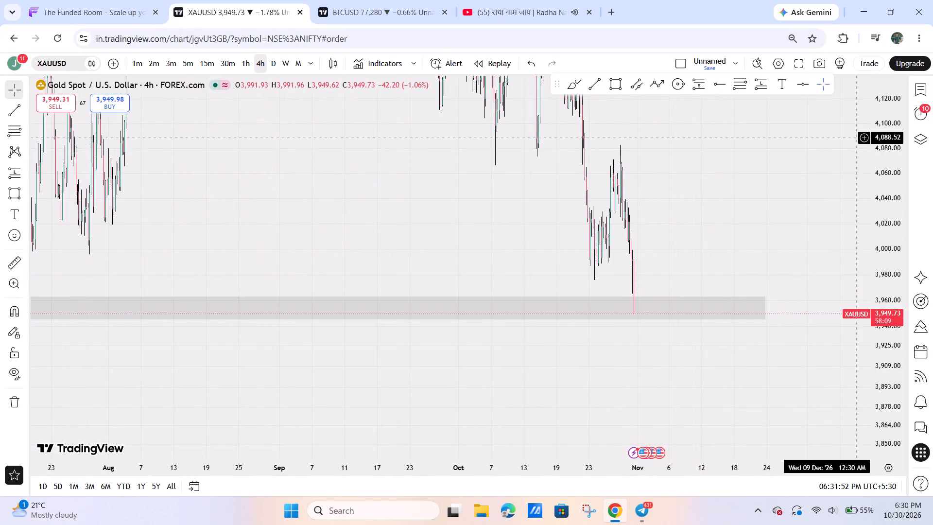
Examine the latest XAUUSD candles at the shaded zone on the 4-hour chart and on the 1-hour timeframe.
scroll(606, 341, "up", 14)
left_click_drag(376, 252, 867, 162)
left_click_drag(586, 189, 529, 229)
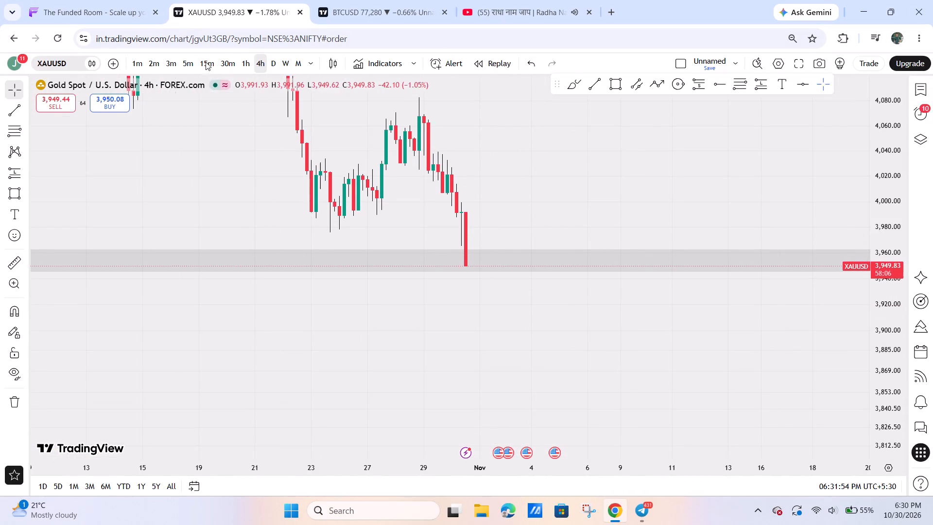
left_click(240, 63)
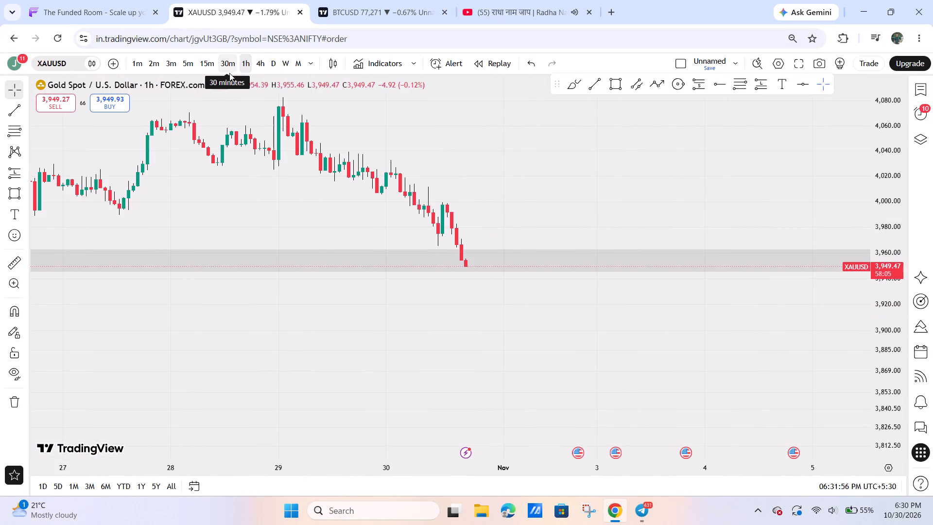
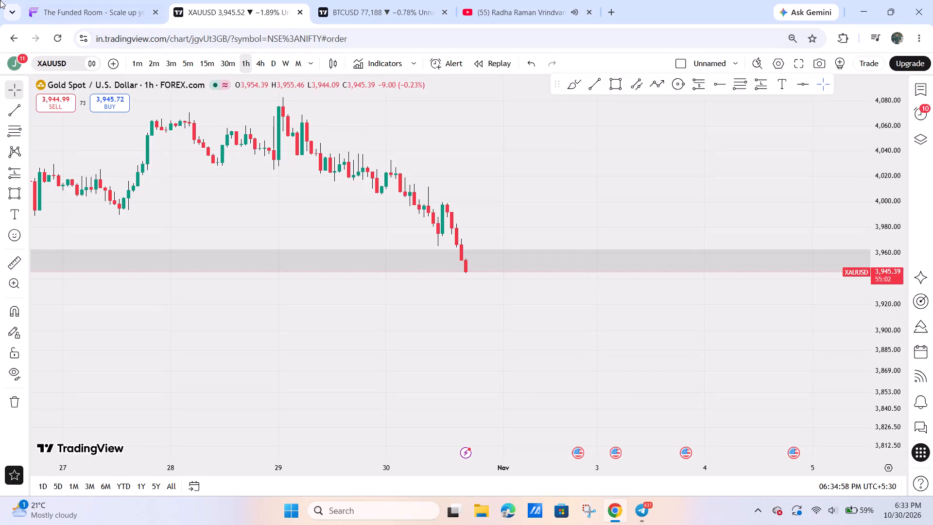
Examine XAUUSD on the 4-hour timeframe, tracing the shaded support zone back to its origin at the June–July lows.
left_click(260, 58)
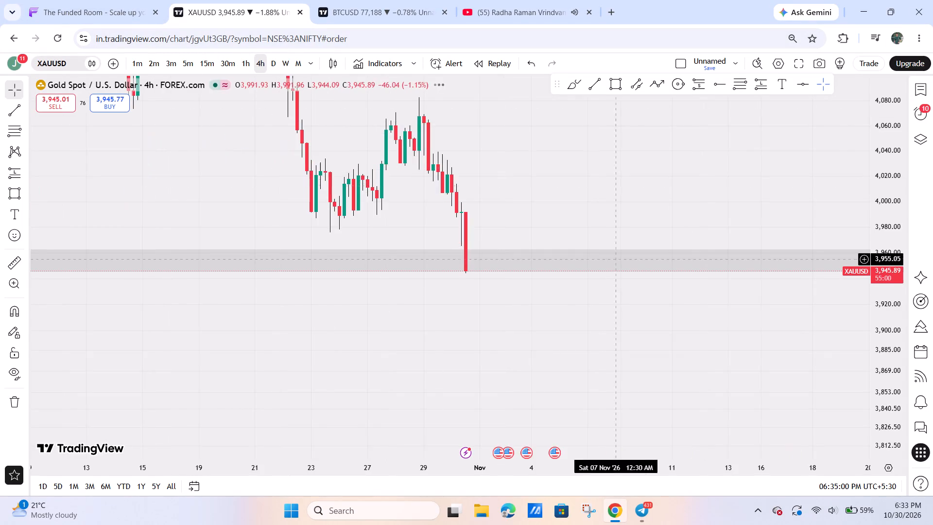
scroll(706, 300, "down", 6)
scroll(654, 251, "up", 5)
scroll(598, 253, "down", 6)
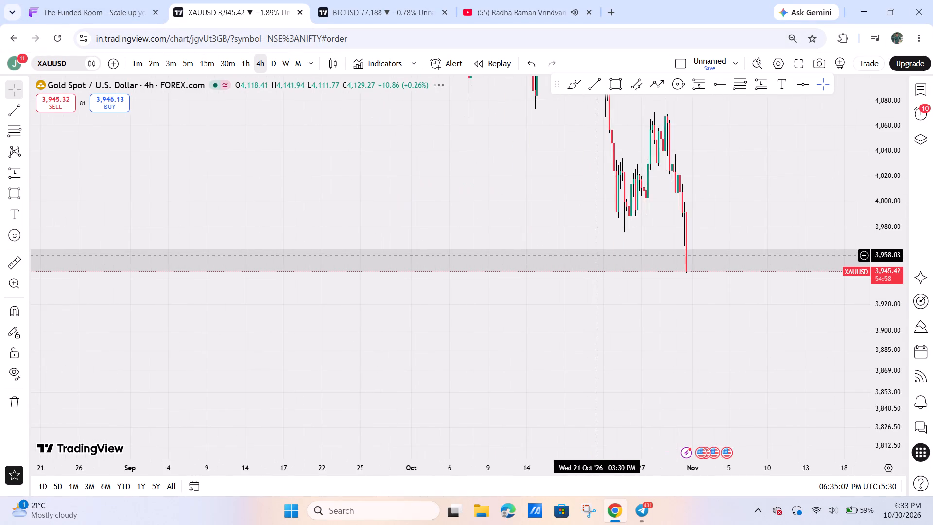
scroll(597, 255, "down", 11)
scroll(670, 217, "up", 6)
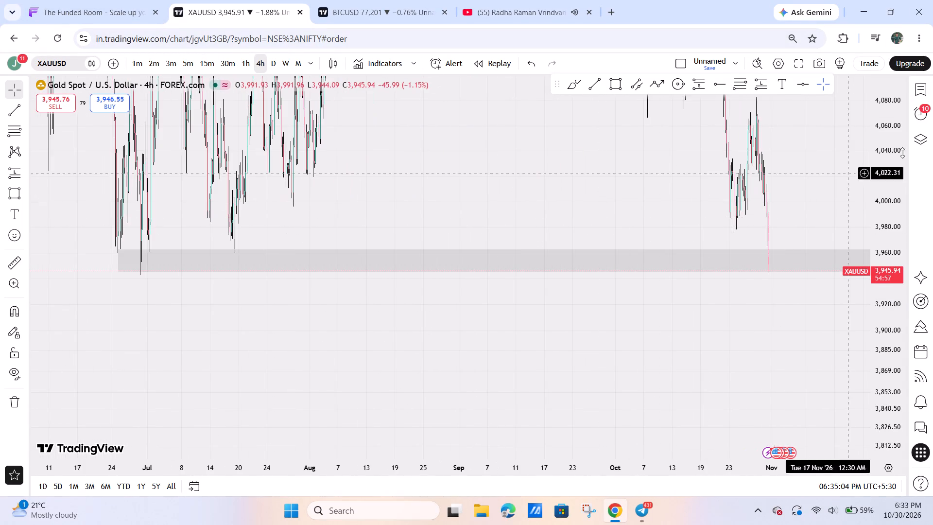
left_click_drag(893, 148, 847, 286)
Examine XAUUSD on the daily and weekly timeframes, comparing the latest candles with earlier price swings around the shaded zone.
left_click(275, 65)
left_click(286, 64)
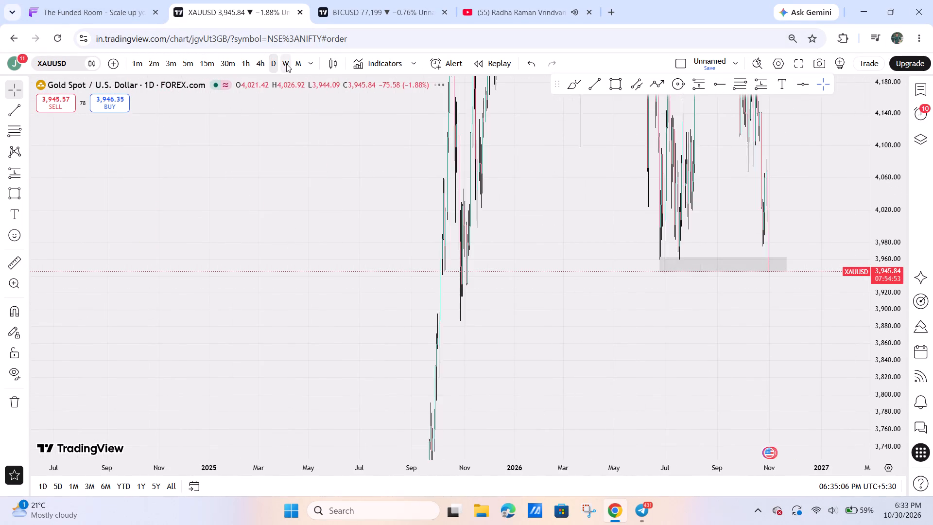
scroll(813, 202, "up", 13)
left_click_drag(643, 290, 783, 309)
scroll(810, 302, "up", 7)
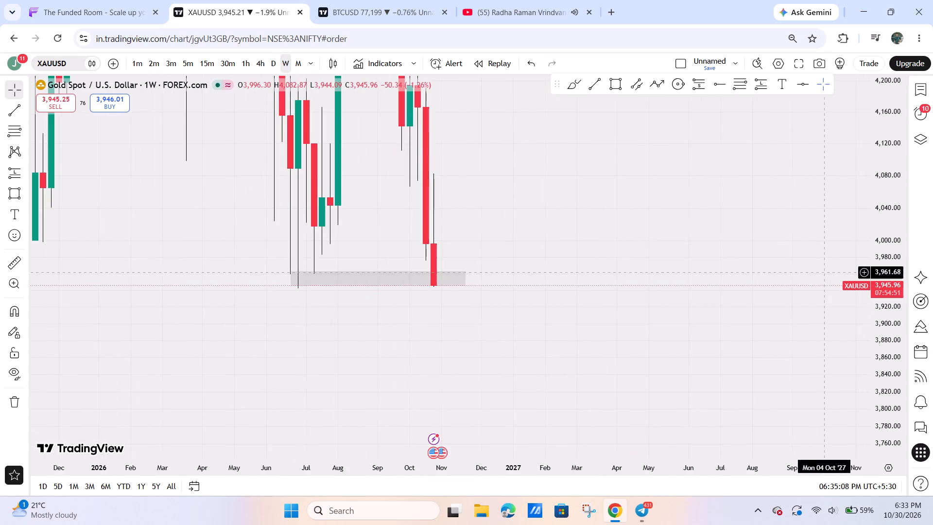
left_click_drag(894, 179, 856, 393)
left_click_drag(522, 347, 805, 365)
left_click_drag(887, 347, 884, 219)
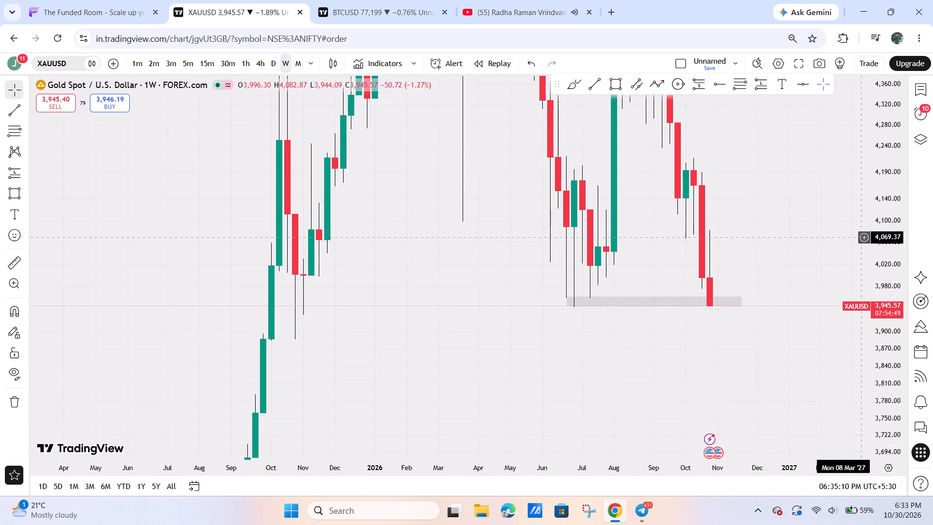
scroll(794, 271, "up", 4)
left_click_drag(877, 129, 845, 283)
left_click_drag(838, 267, 804, 260)
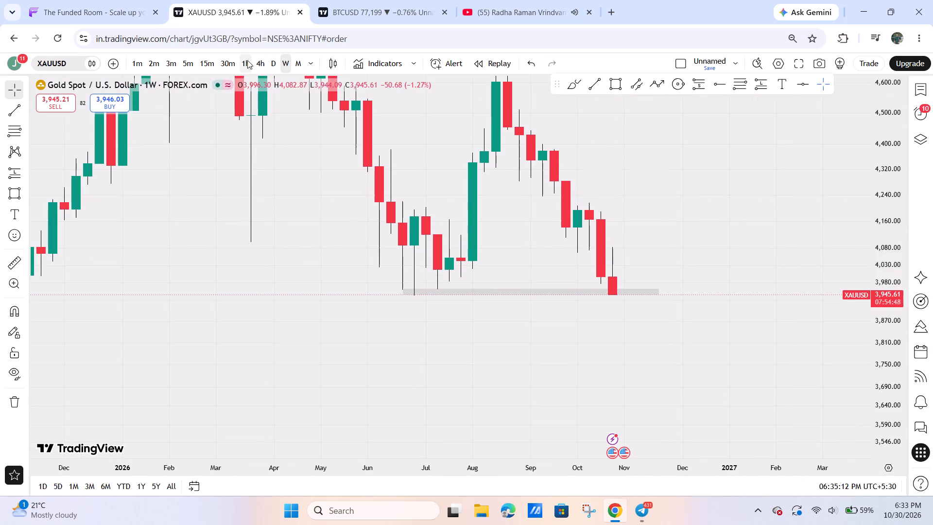
Examine the latest XAUUSD decline into the shaded zone on the 1-hour timeframe.
left_click(238, 62)
scroll(803, 250, "down", 5)
left_click_drag(898, 415, 880, 31)
scroll(758, 302, "down", 3)
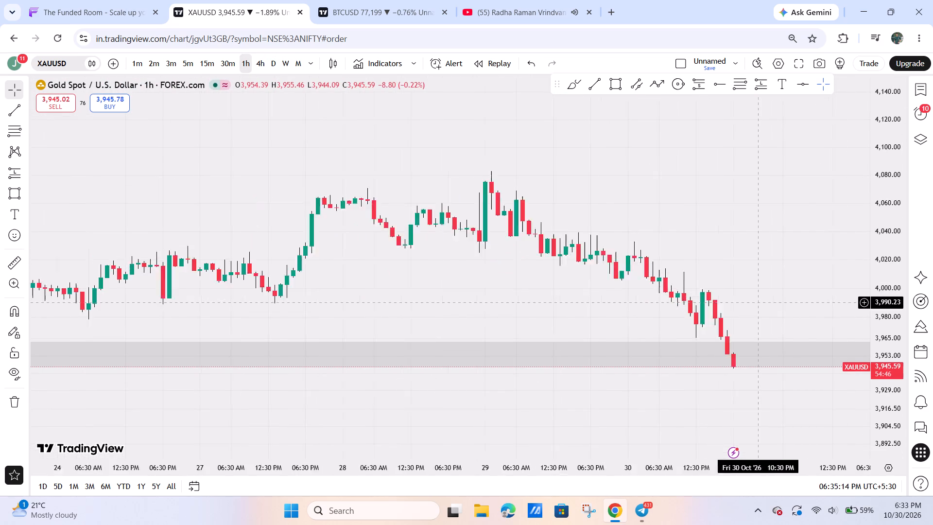
scroll(758, 302, "down", 1)
left_click_drag(801, 281, 773, 243)
left_click_drag(882, 347, 859, 198)
left_click_drag(835, 223, 704, 228)
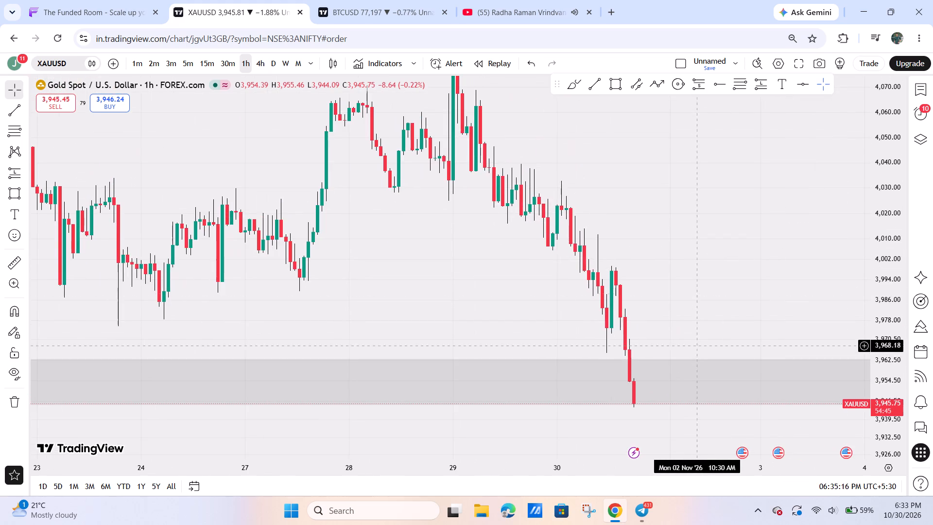
left_click_drag(696, 319, 622, 262)
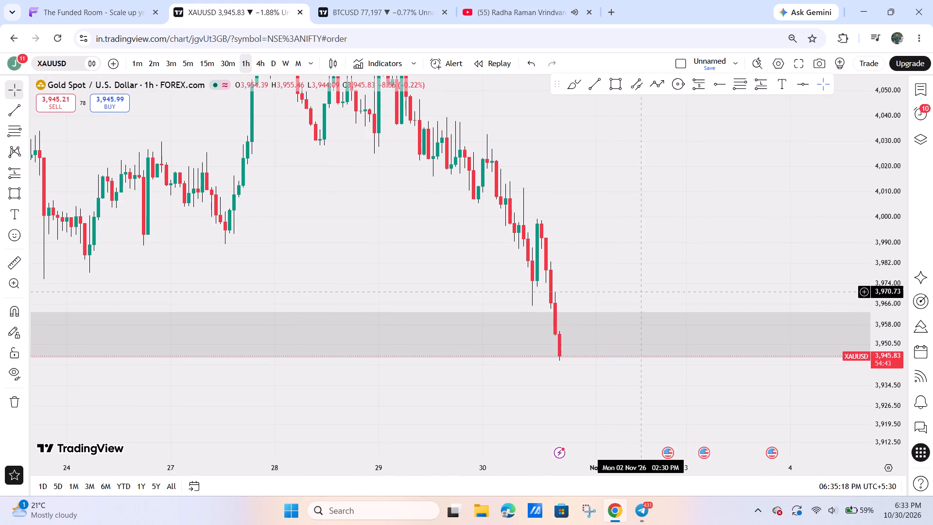
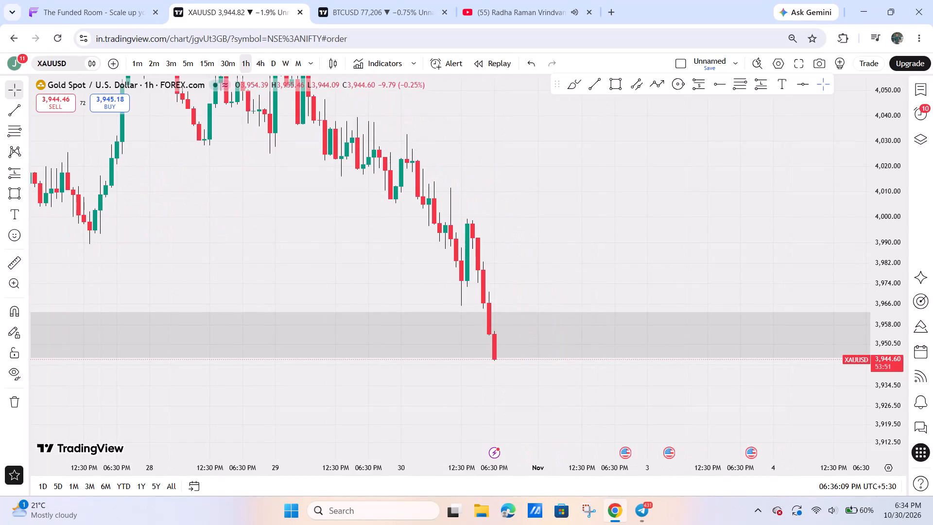
Examine the latest XAUUSD candles dropping through the shaded zone on the 5-minute timeframe.
left_click(187, 55)
scroll(511, 285, "up", 5)
left_click_drag(510, 260, 758, 249)
left_click_drag(882, 404, 874, 340)
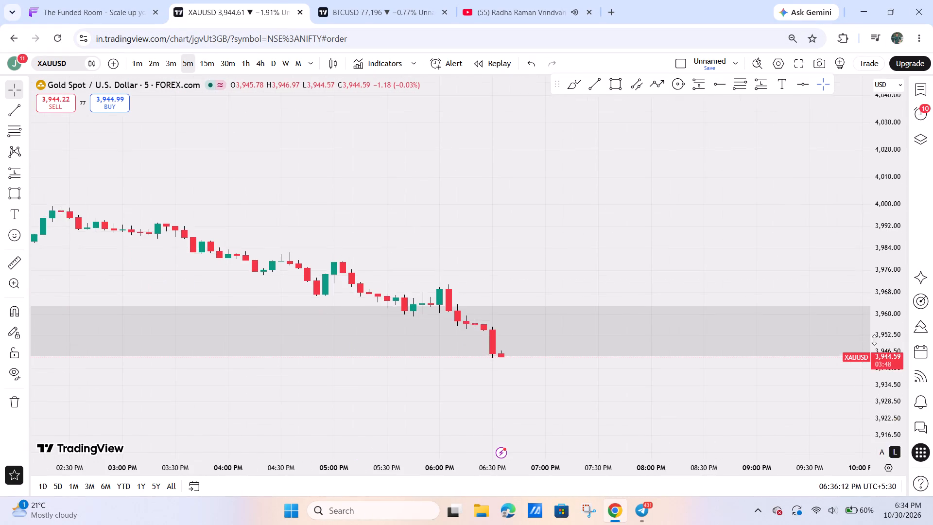
left_click_drag(874, 340, 824, 100)
left_click_drag(653, 249, 770, 76)
scroll(688, 190, "up", 6)
scroll(587, 179, "down", 5)
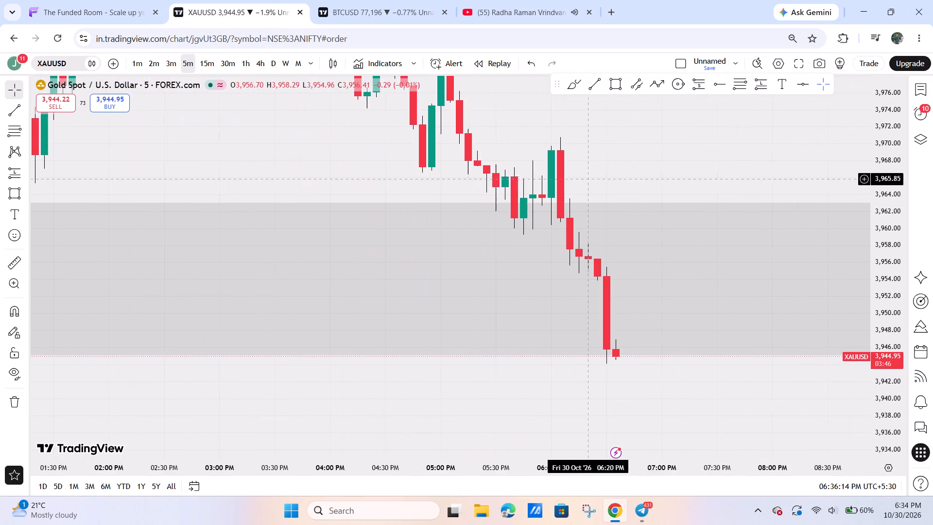
Close the YouTube browser tab.
left_click(589, 11)
Delete the grey shaded support zone from the XAUUSD chart.
left_click_drag(716, 150, 518, 136)
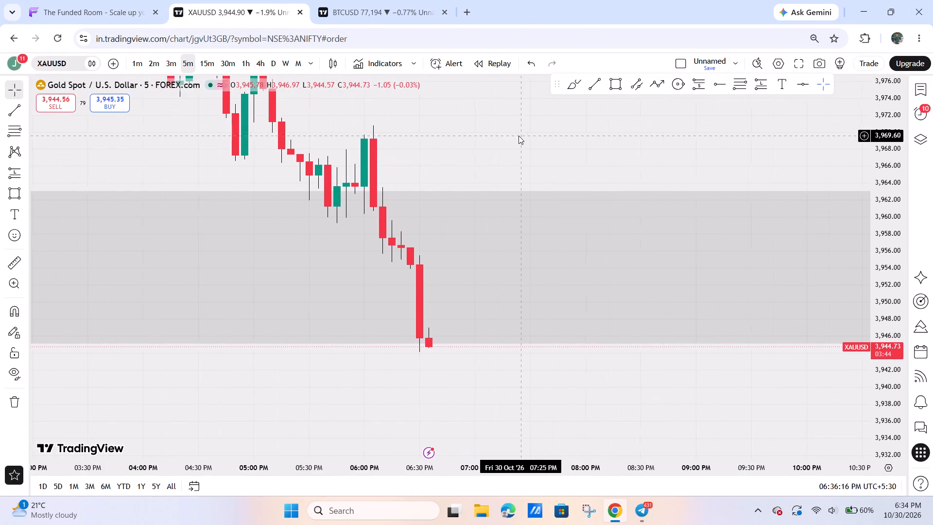
left_click_drag(518, 136, 516, 136)
double_click(544, 188)
left_click(544, 192)
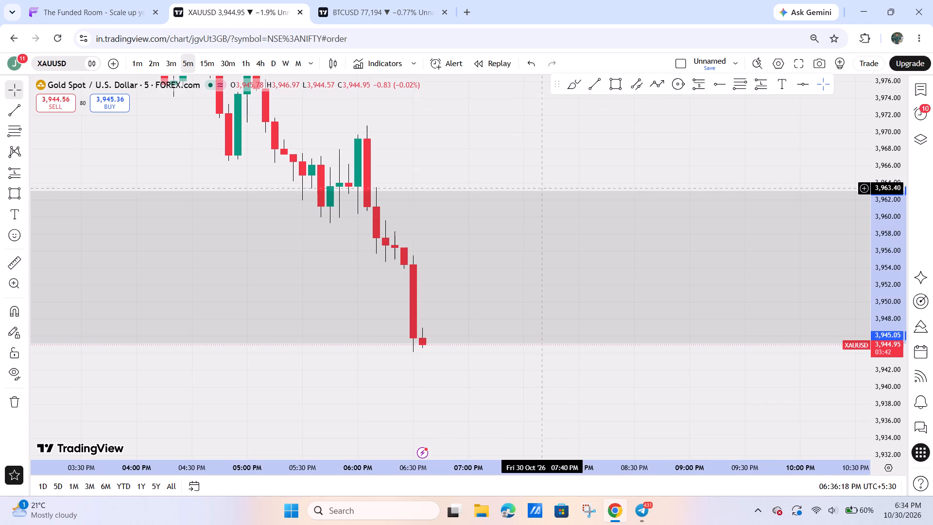
left_click(620, 101)
Examine the wider XAUUSD decline on the 5-minute and 15-minute timeframes, comparing the latest candles with the preceding swings.
scroll(582, 211, "down", 6)
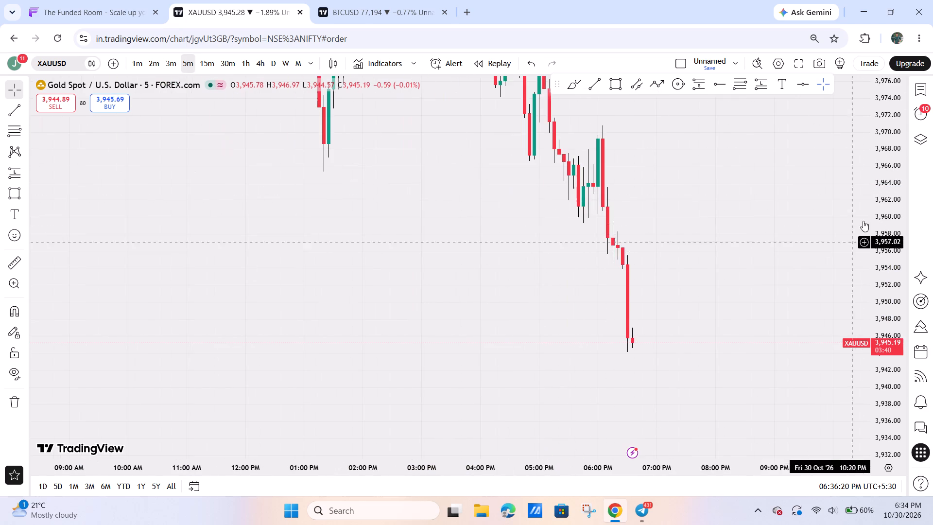
left_click_drag(868, 179, 851, 299)
left_click_drag(792, 287, 847, 258)
left_click_drag(890, 193, 870, 327)
left_click_drag(837, 317, 815, 314)
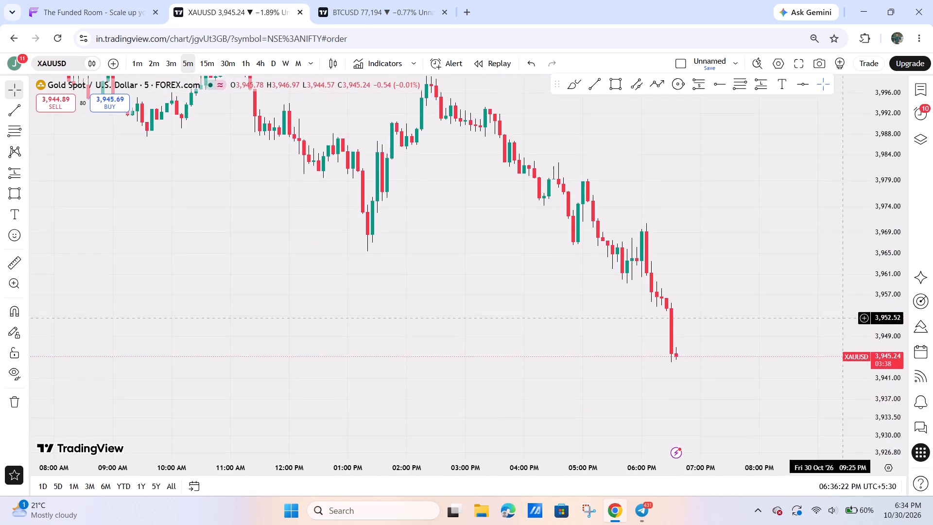
left_click_drag(815, 314, 699, 288)
left_click(209, 65)
left_click_drag(662, 278, 745, 272)
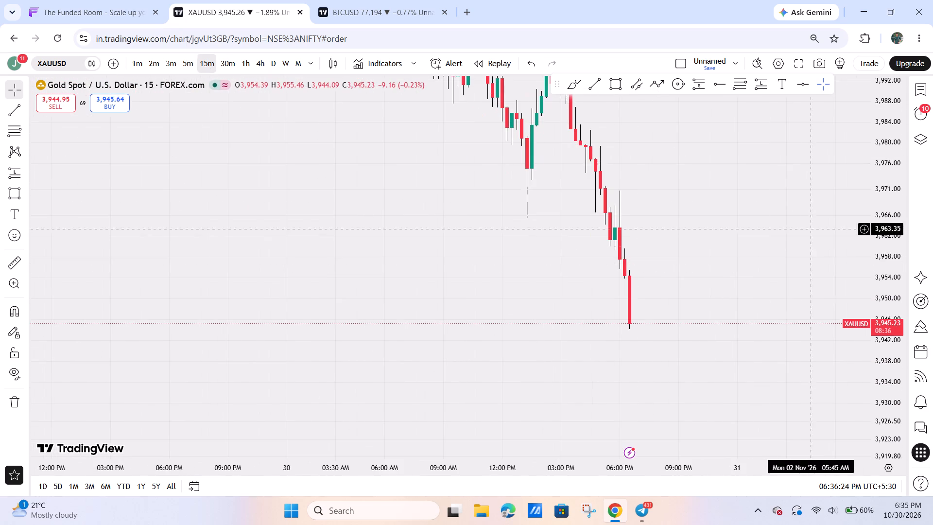
left_click_drag(871, 177, 860, 368)
left_click_drag(763, 348, 720, 364)
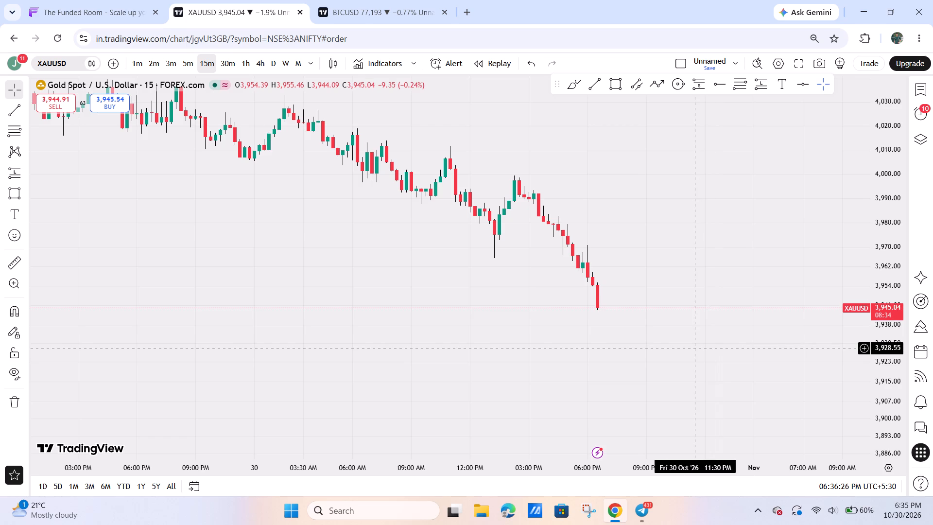
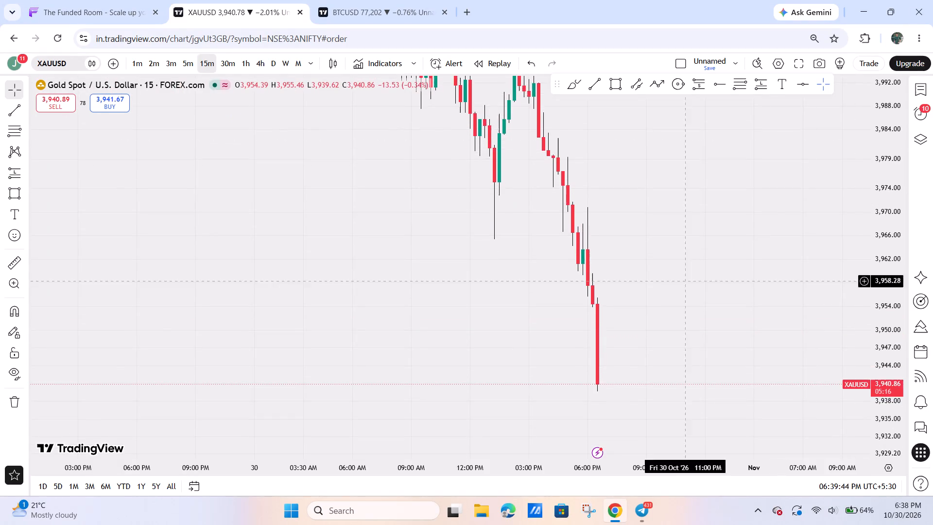
Examine the XAUUSD sell-off on the 15-minute and 1-hour timeframes, comparing the latest candles with the swings of the preceding days.
scroll(622, 359, "up", 8)
left_click_drag(563, 364, 766, 277)
left_click_drag(888, 205, 829, 361)
scroll(720, 388, "down", 6)
left_click_drag(748, 361, 678, 402)
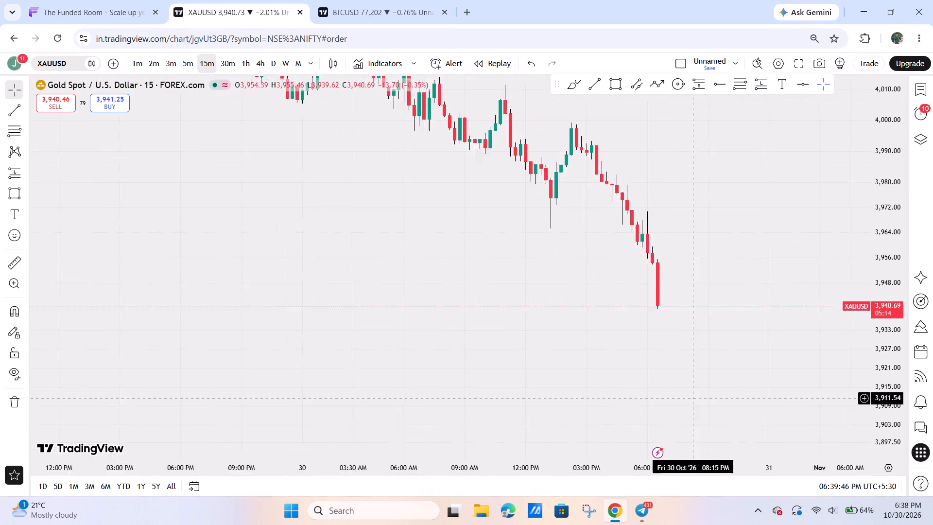
left_click_drag(678, 402, 489, 380)
left_click(244, 64)
left_click_drag(673, 244, 887, 275)
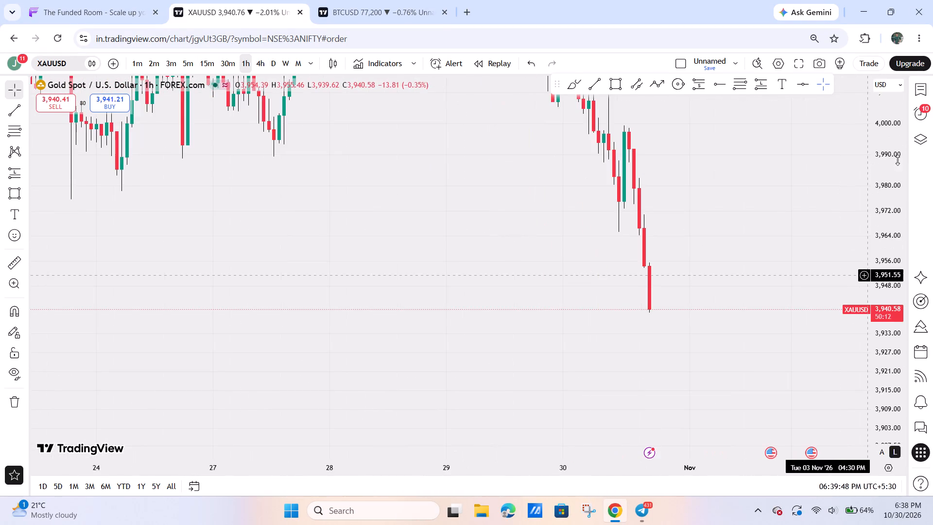
left_click_drag(859, 187, 810, 330)
scroll(725, 349, "down", 7)
left_click_drag(889, 175, 836, 363)
scroll(733, 393, "up", 7)
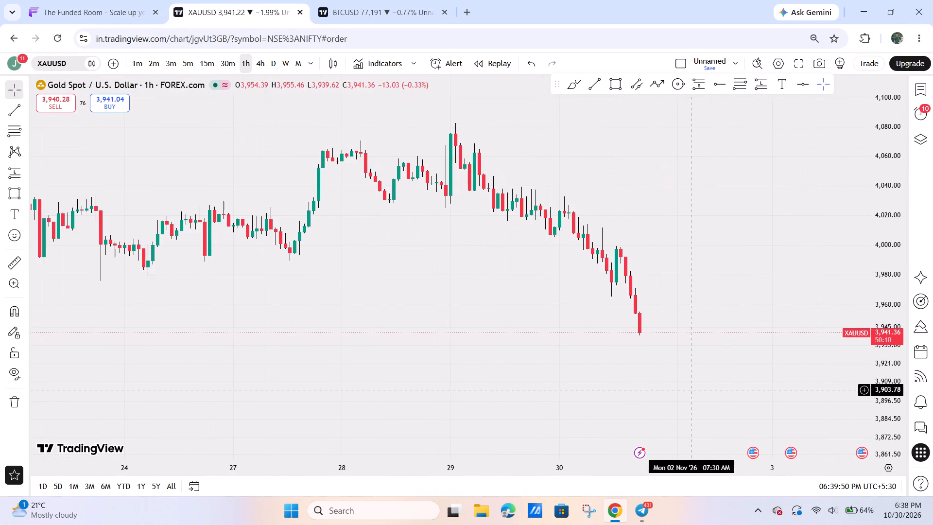
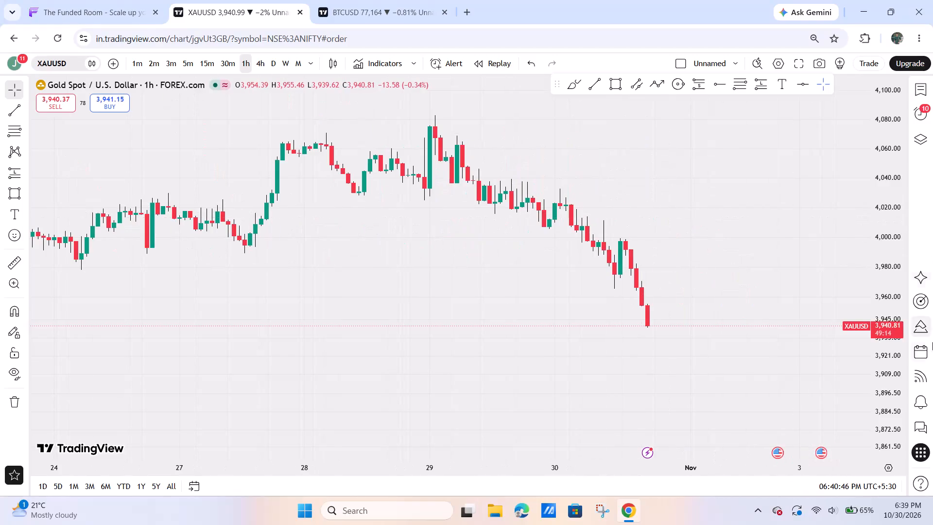
Measure the latest XAUUSD drop from the 30 October swing high on the 1-hour chart.
left_click_drag(883, 396, 865, 60)
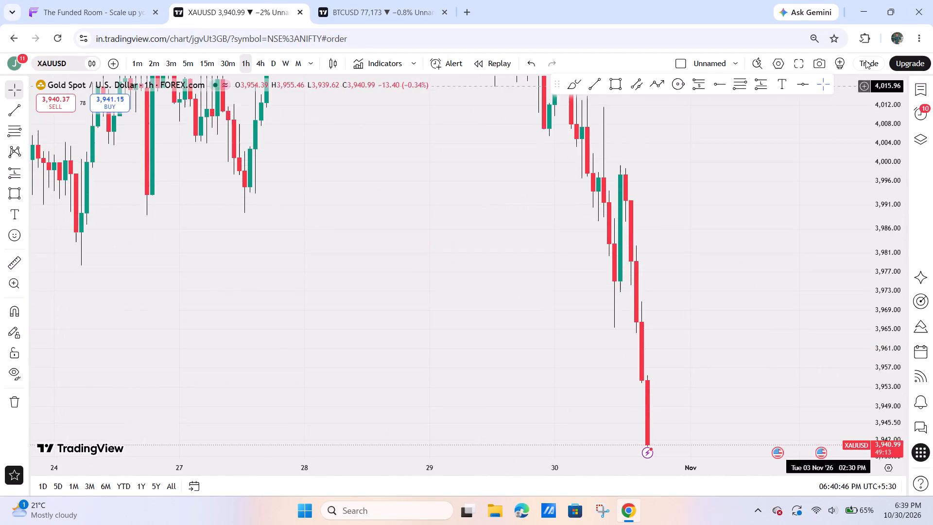
left_click_drag(865, 60, 820, 271)
left_click_drag(765, 329, 690, 261)
scroll(659, 321, "up", 4)
left_click_drag(641, 308, 691, 330)
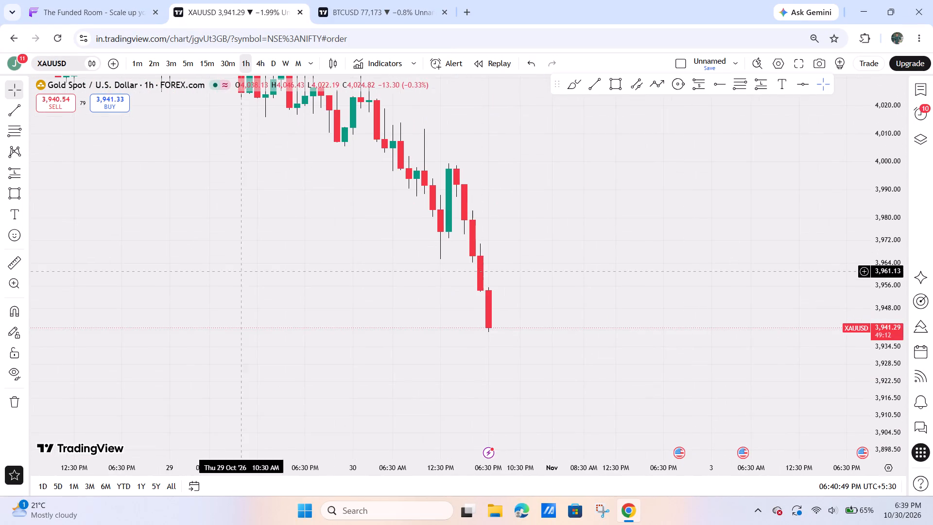
left_click(6, 264)
left_click(466, 167)
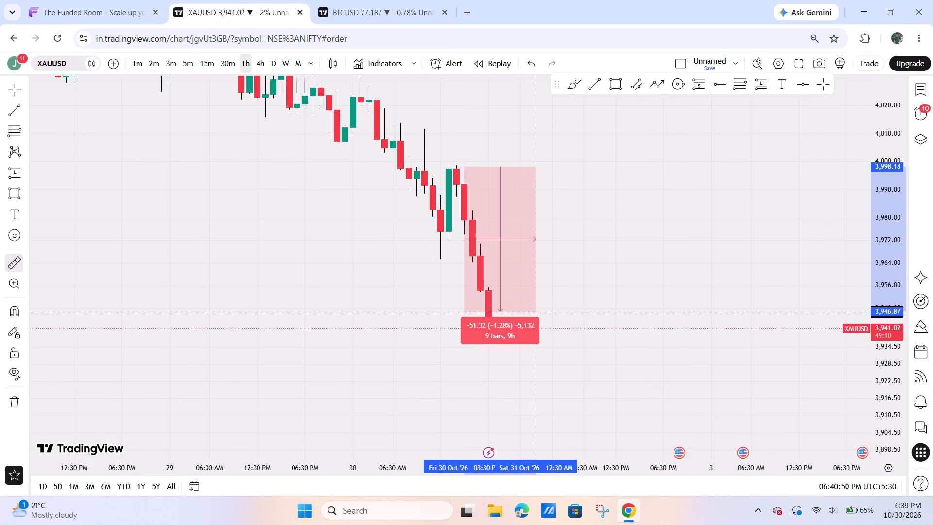
left_click(557, 334)
left_click_drag(685, 315, 689, 314)
Show the watchlist beside the XAUUSD chart.
left_click(932, 69)
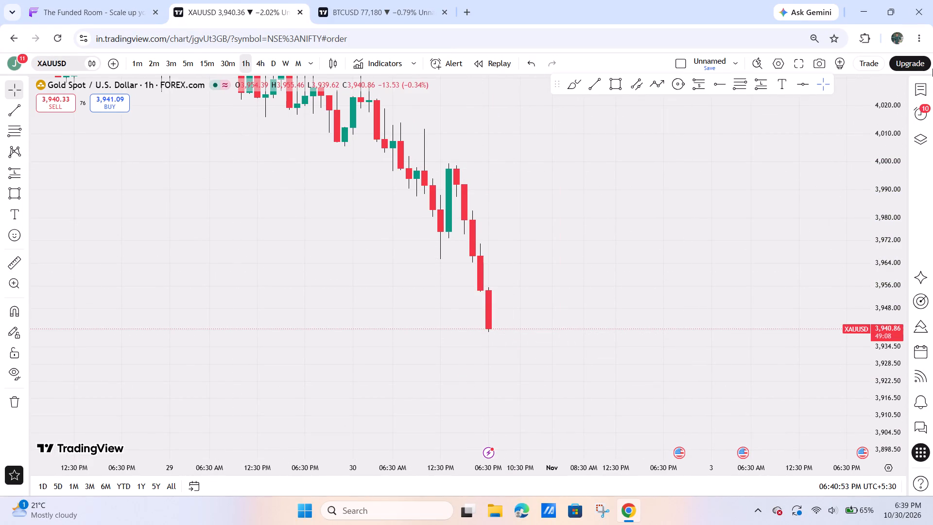
left_click_drag(918, 76, 918, 87)
left_click(918, 87)
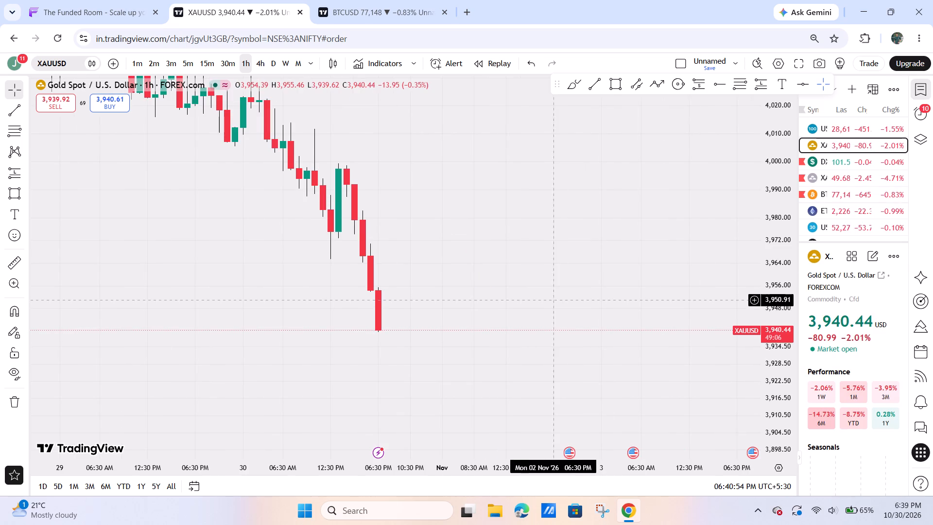
On the daily XAUUSD chart, draw a rectangle zone from about 3,943 to 3,962, running from the June–July lows into early December.
scroll(555, 300, "down", 7)
left_click_drag(773, 194, 732, 385)
scroll(528, 367, "down", 7)
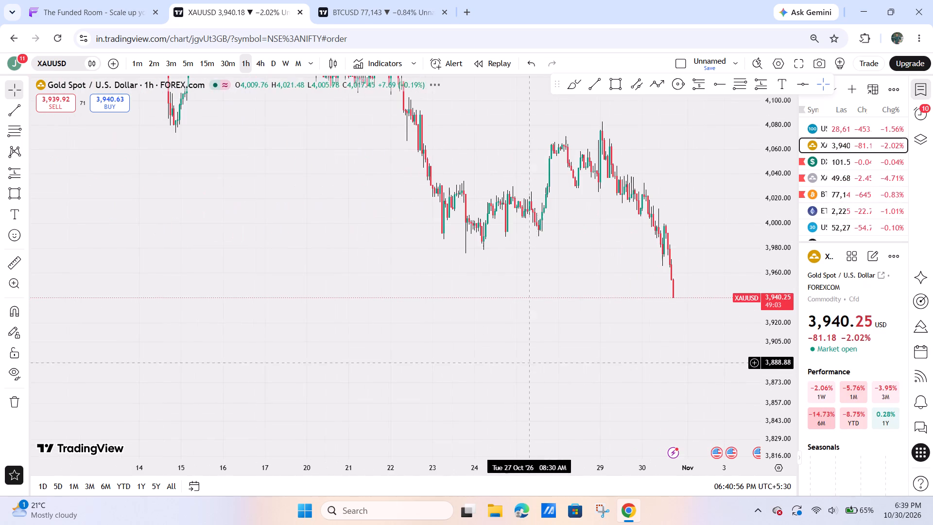
left_click(270, 63)
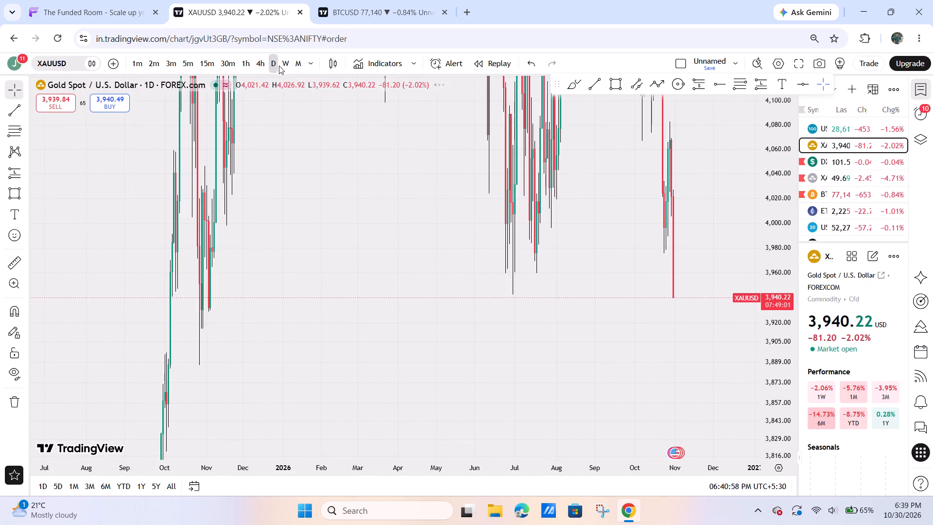
scroll(739, 339, "up", 5)
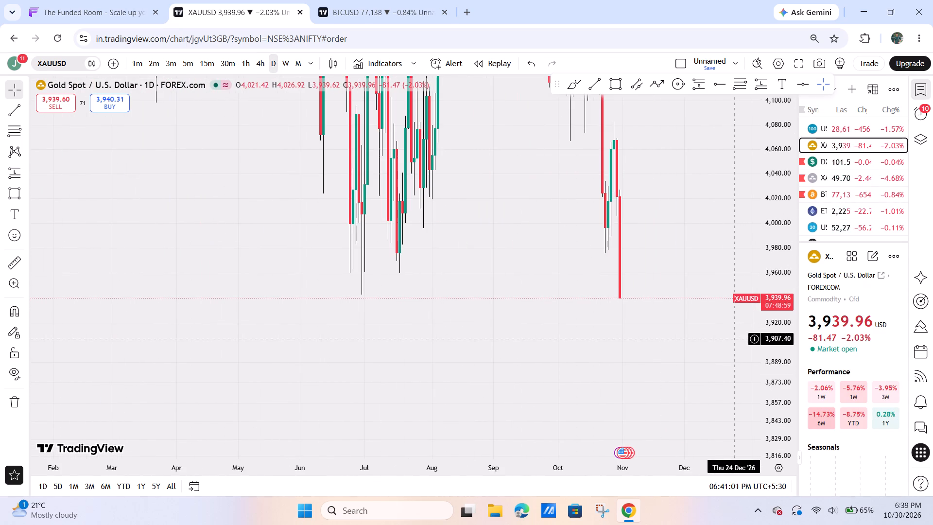
left_click(609, 87)
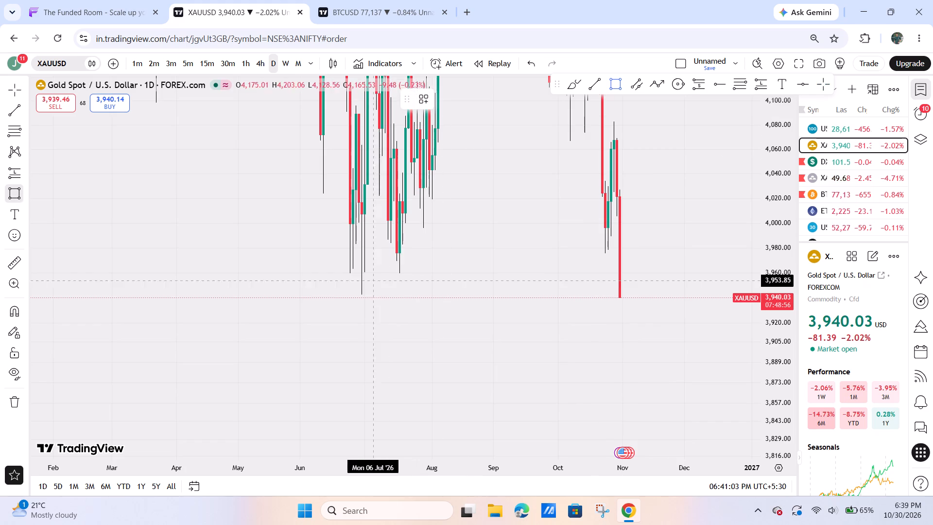
left_click(336, 270)
left_click(698, 294)
left_click(620, 249)
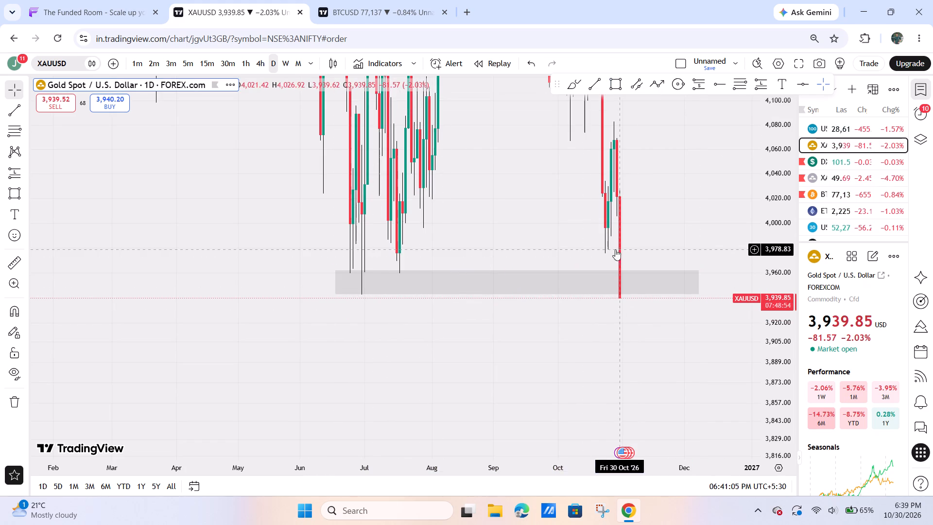
scroll(600, 249, "up", 6)
left_click_drag(601, 247, 676, 225)
left_click_drag(782, 161, 725, 254)
left_click(677, 214)
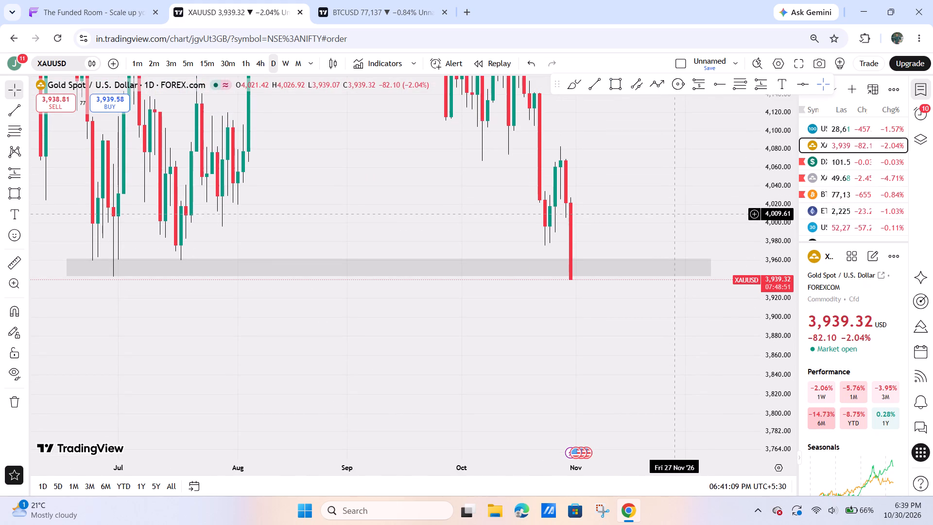
Switch to The Funded Room and examine the USTECH100 sell-off below the marked zone on the 15-minute and 5-minute charts.
left_click(46, 0)
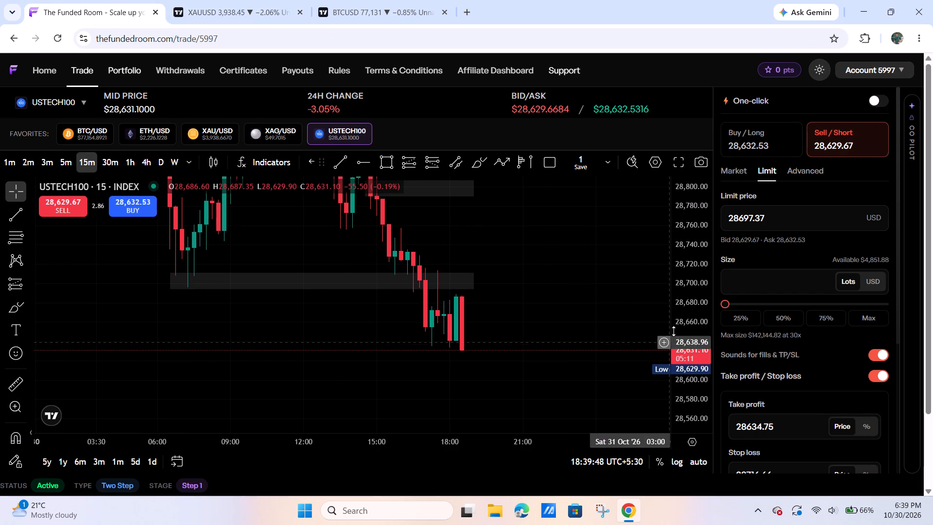
left_click_drag(674, 328, 676, 158)
scroll(431, 369, "up", 7)
left_click_drag(455, 364, 596, 307)
left_click_drag(691, 257, 688, 368)
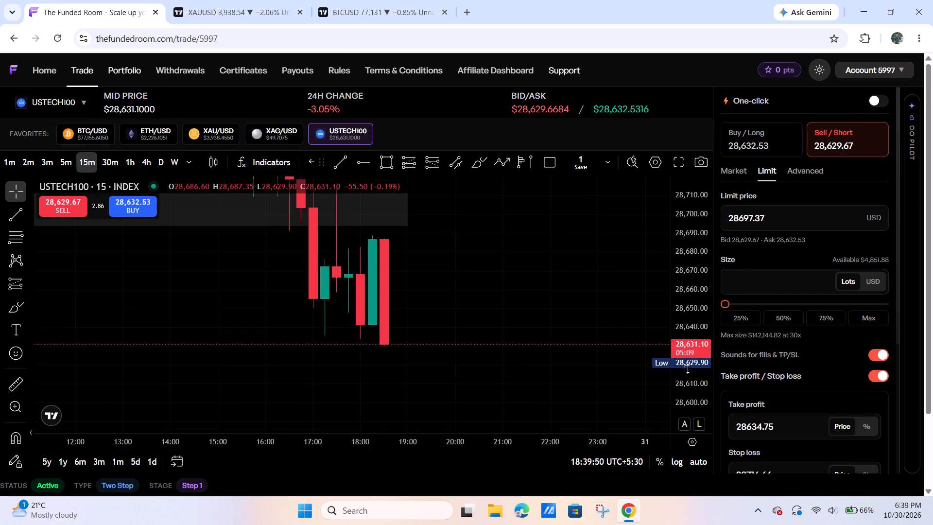
left_click_drag(688, 368, 677, 385)
left_click_drag(484, 364, 606, 351)
scroll(308, 338, "up", 3)
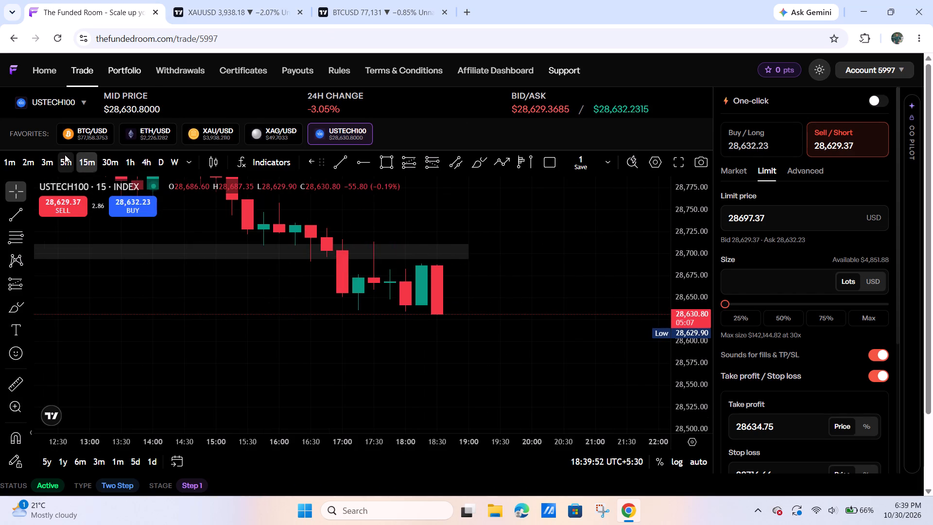
left_click(65, 155)
scroll(458, 382, "down", 7)
left_click_drag(685, 390, 668, 259)
left_click_drag(590, 328, 613, 157)
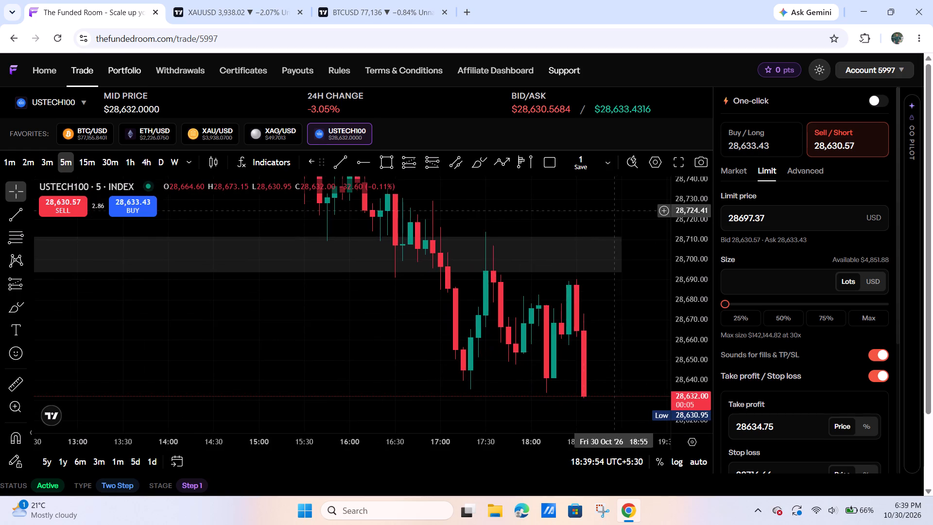
scroll(570, 383, "up", 5)
left_click_drag(634, 351, 671, 253)
left_click_drag(696, 232, 674, 341)
left_click_drag(634, 360, 594, 373)
scroll(592, 374, "down", 5)
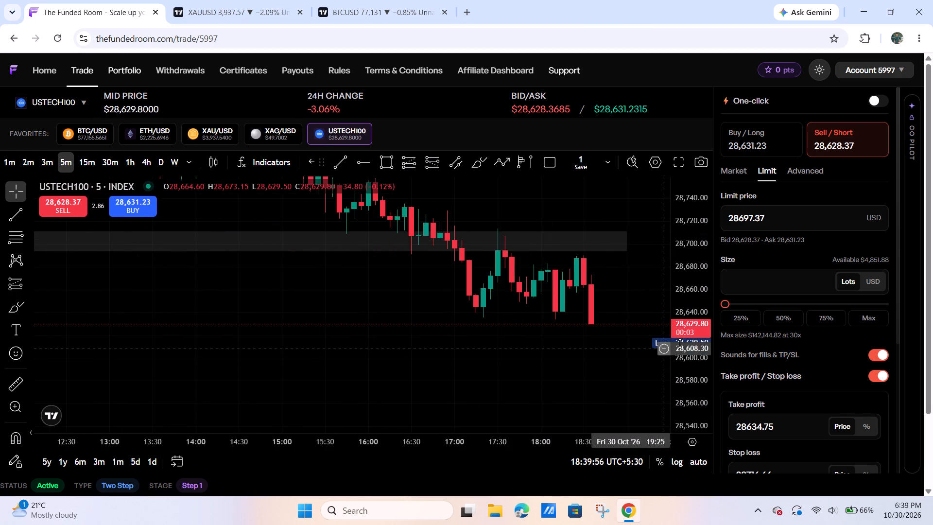
left_click_drag(685, 336, 674, 238)
scroll(616, 317, "up", 3)
left_click_drag(685, 230, 658, 300)
left_click_drag(634, 309, 602, 311)
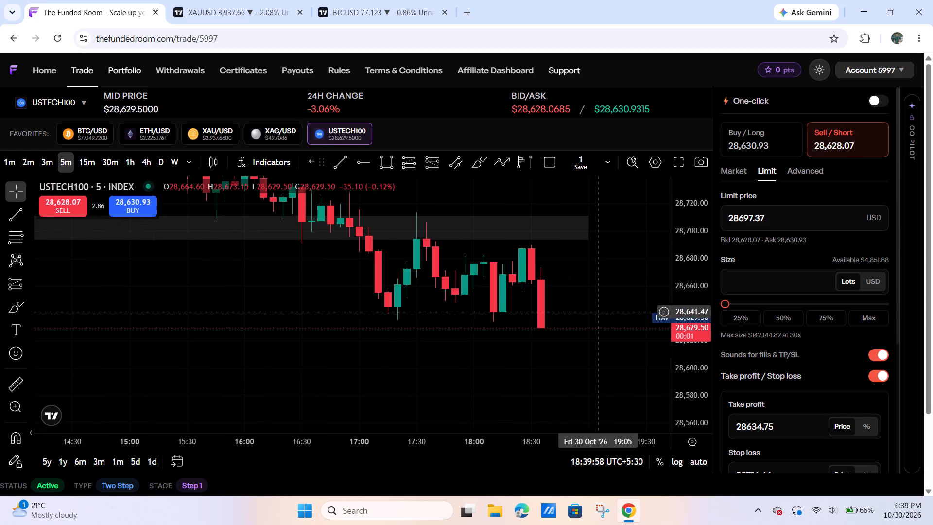
Measure the latest USTECH100 drop from its recent swing high on the 5-minute chart.
left_click(12, 398)
left_click(11, 379)
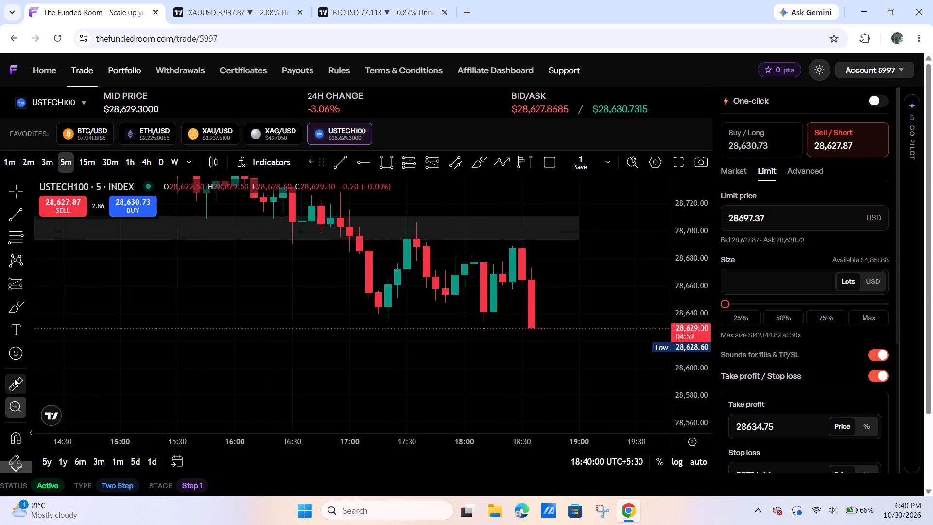
left_click(536, 243)
left_click(591, 321)
left_click(620, 301)
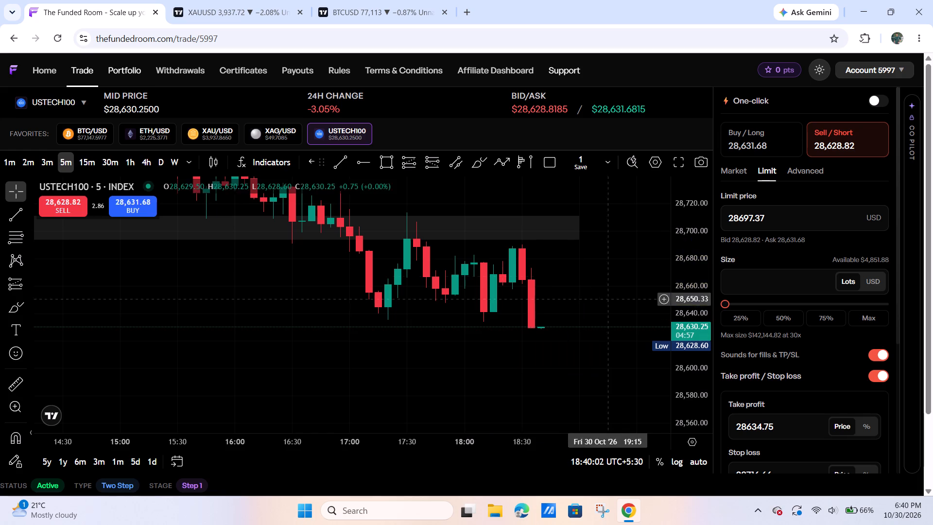
Examine the XAU/USD sell-off on the 5-minute, 15-minute and 1-minute charts, focusing on the latest candles.
left_click(212, 124)
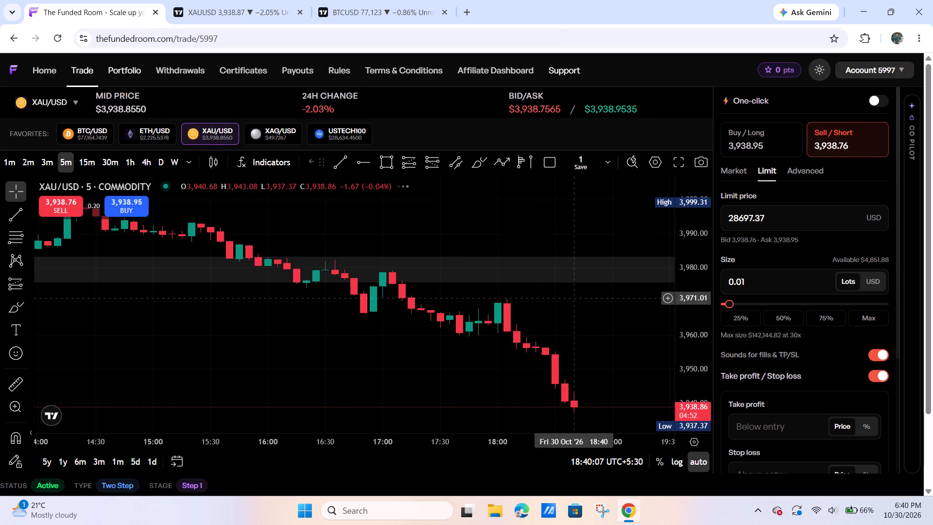
scroll(580, 318, "up", 5)
left_click_drag(603, 337, 652, 287)
left_click_drag(696, 368, 688, 238)
left_click_drag(612, 357, 606, 151)
scroll(427, 303, "up", 5)
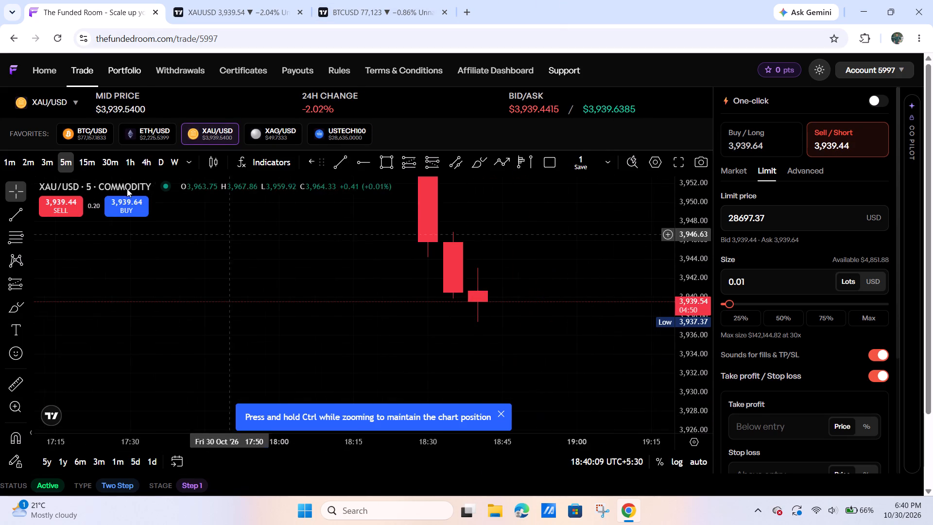
left_click(90, 156)
left_click(9, 161)
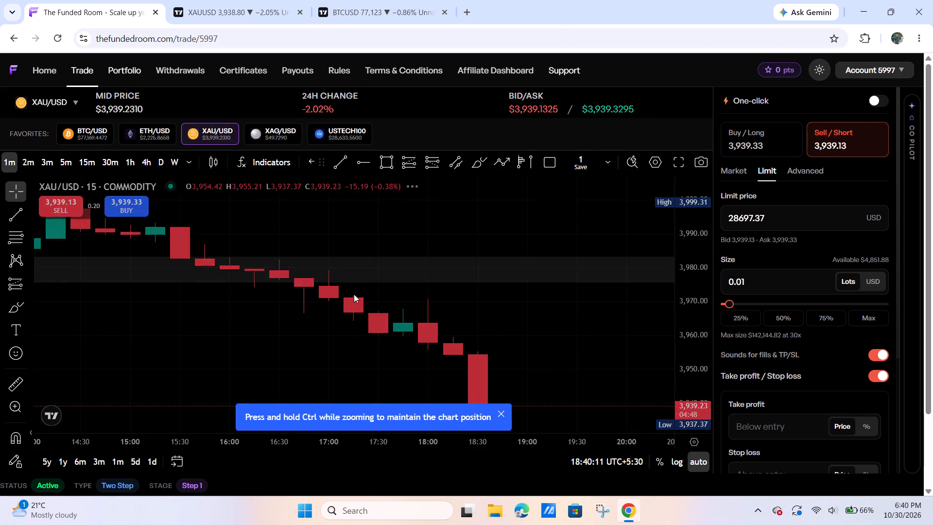
left_click_drag(551, 347, 576, 279)
left_click_drag(709, 340, 697, 286)
left_click_drag(589, 352, 595, 192)
scroll(608, 291, "down", 3)
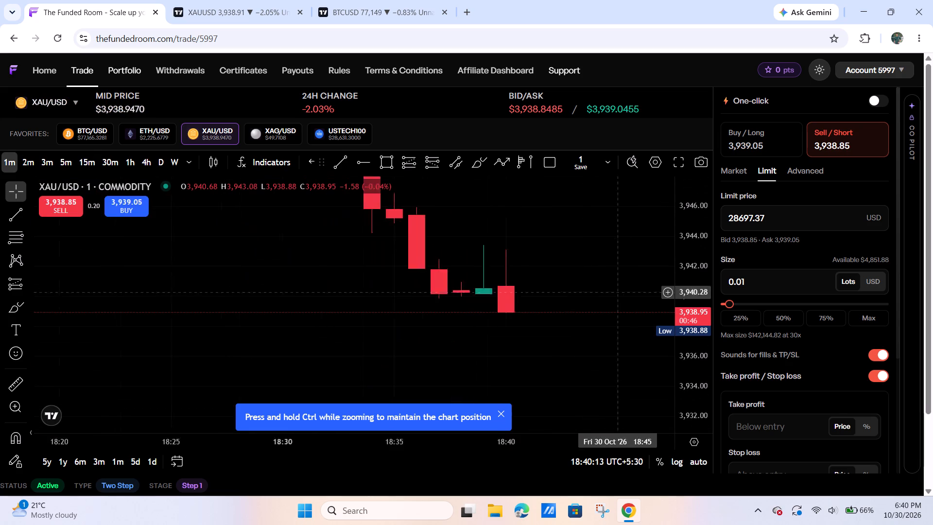
scroll(608, 297, "down", 2)
left_click_drag(703, 253, 675, 338)
left_click_drag(630, 334, 482, 326)
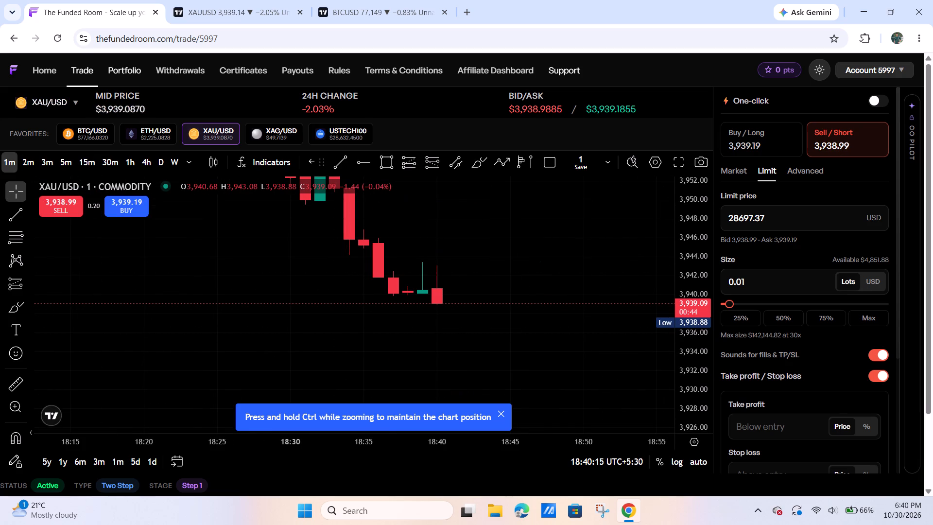
Place a sell limit order for 0.03 lots of XAU/USD, keeping the limit price of 28697.37.
left_click(779, 280)
key("BackSpace")
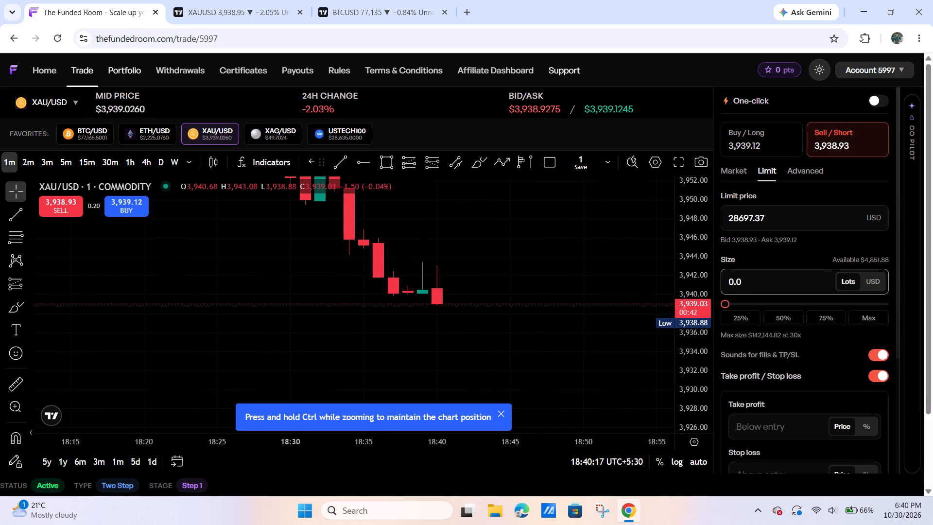
key("3")
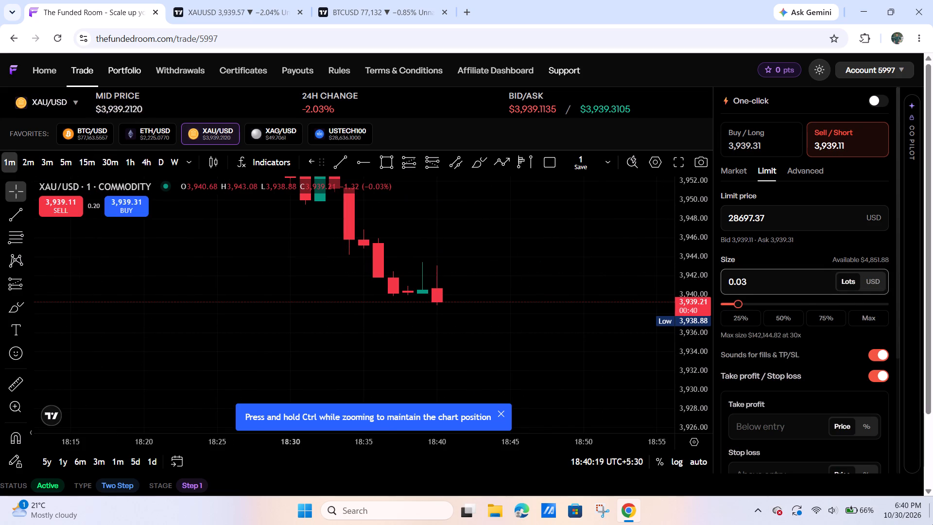
scroll(777, 401, "down", 6)
left_click(808, 444)
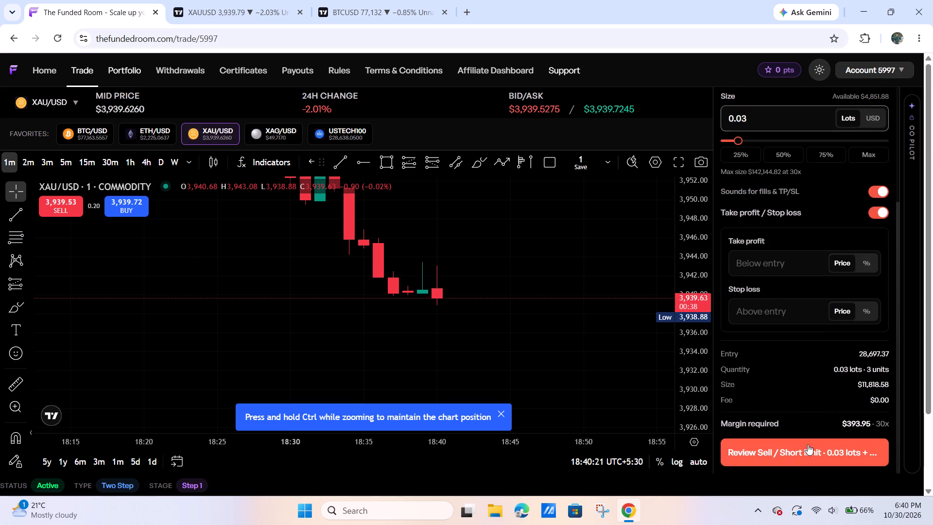
scroll(798, 369, "up", 6)
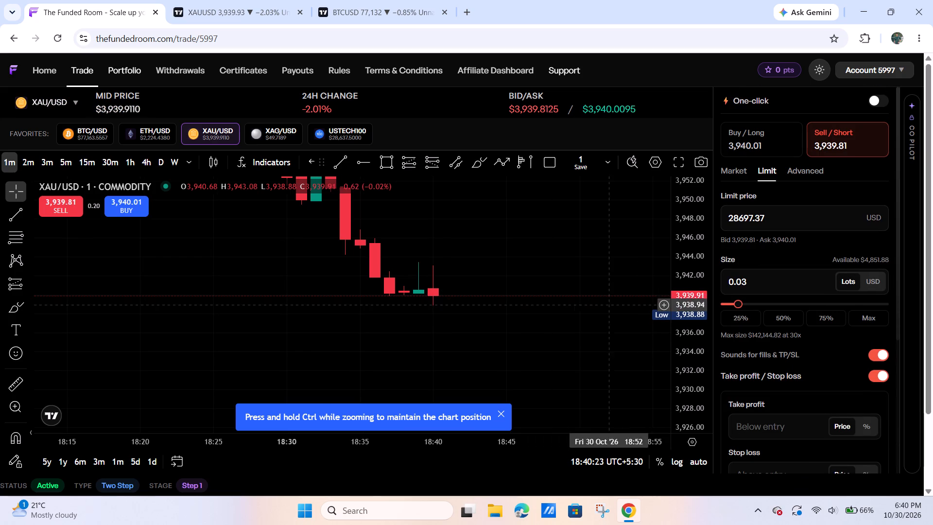
scroll(818, 335, "down", 3)
left_click(812, 435)
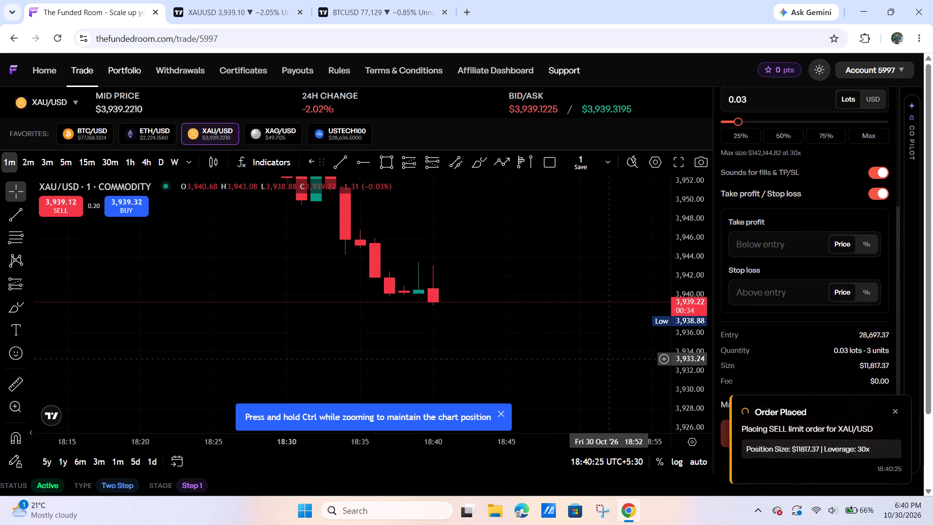
Prepare a market sell order for 0.03 lots of XAU/USD and bring it up for review.
scroll(774, 282, "up", 4)
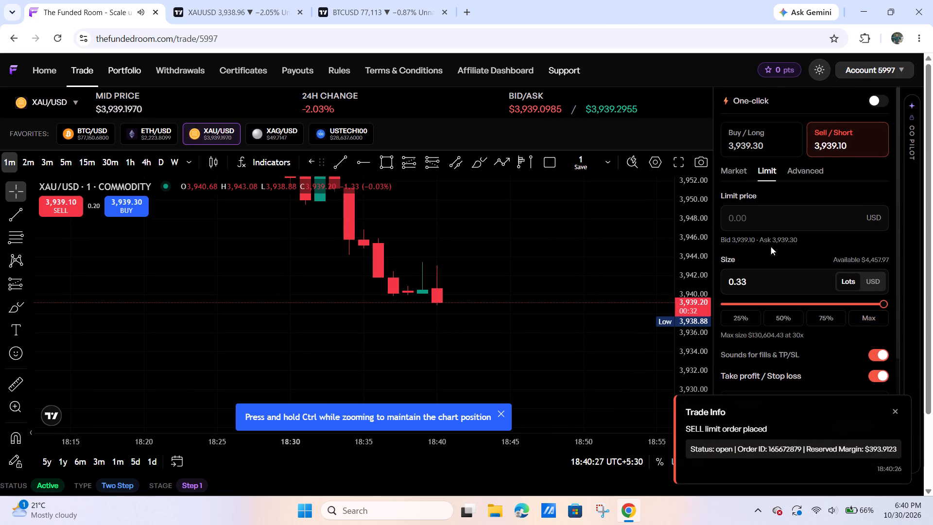
left_click(726, 166)
scroll(783, 332, "down", 5)
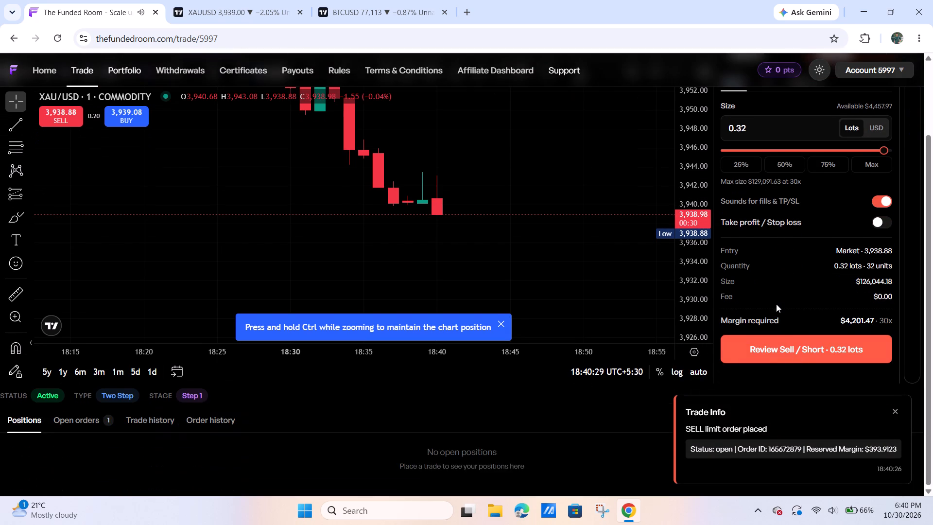
scroll(776, 303, "up", 3)
left_click(776, 215)
key("BackSpace")
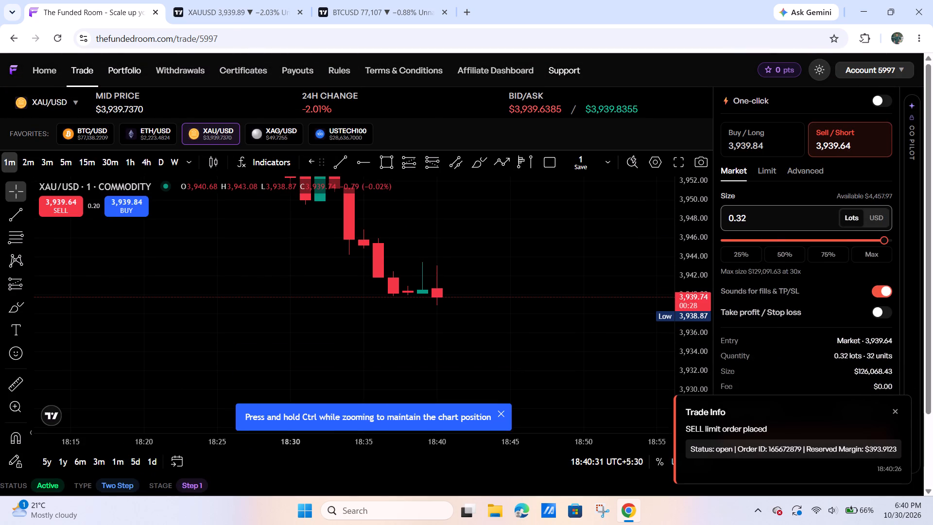
key("BackSpace")
key("BackSpace")
key("BackSpace")
type("0.03")
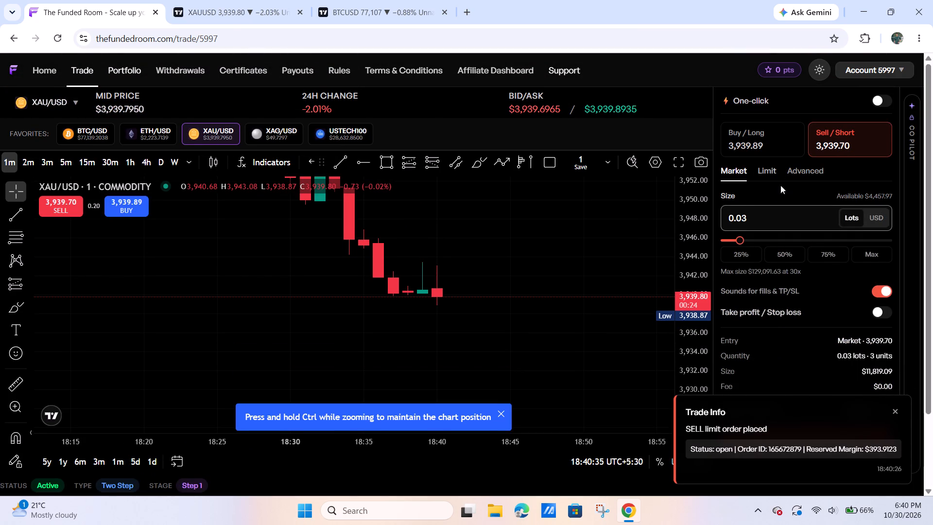
scroll(780, 330, "down", 4)
left_click(848, 350)
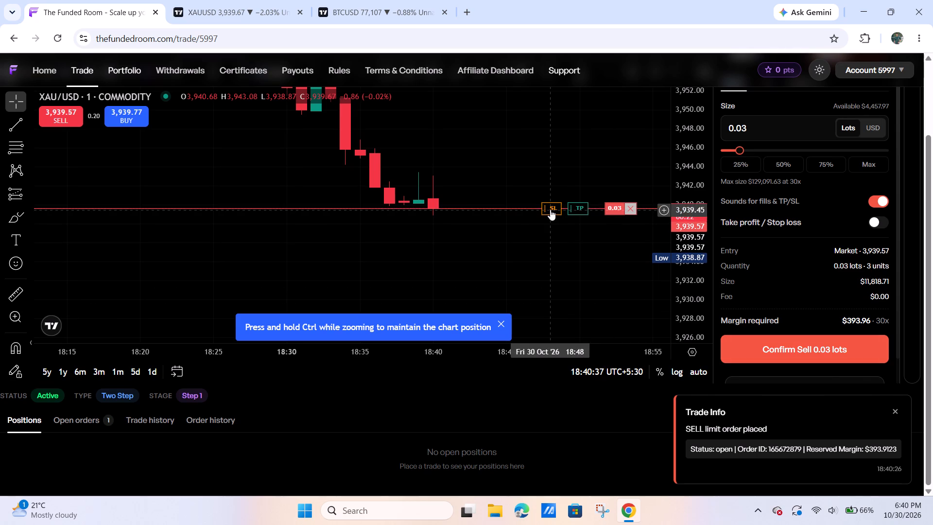
Set the XAU/USD sell order's stop loss on the chart at 3943.55.
left_click_drag(550, 210, 578, 171)
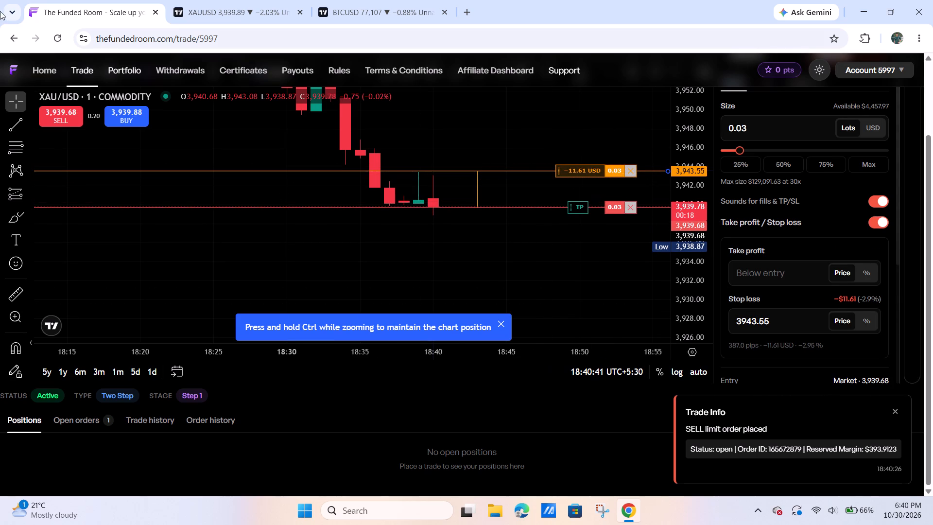
Examine the 5-minute XAU/USD chart, focusing on the latest candles around the sell order's entry and stop loss.
scroll(0, 11, "down", 1)
scroll(185, 149, "down", 1)
scroll(809, 291, "up", 5)
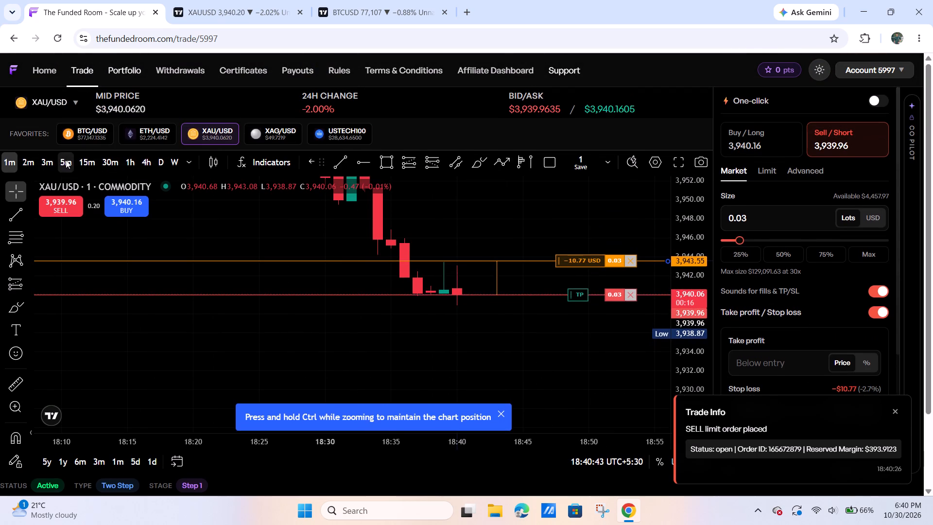
left_click(66, 160)
scroll(561, 344, "up", 3)
left_click_drag(563, 332, 613, 244)
left_click_drag(680, 272, 675, 311)
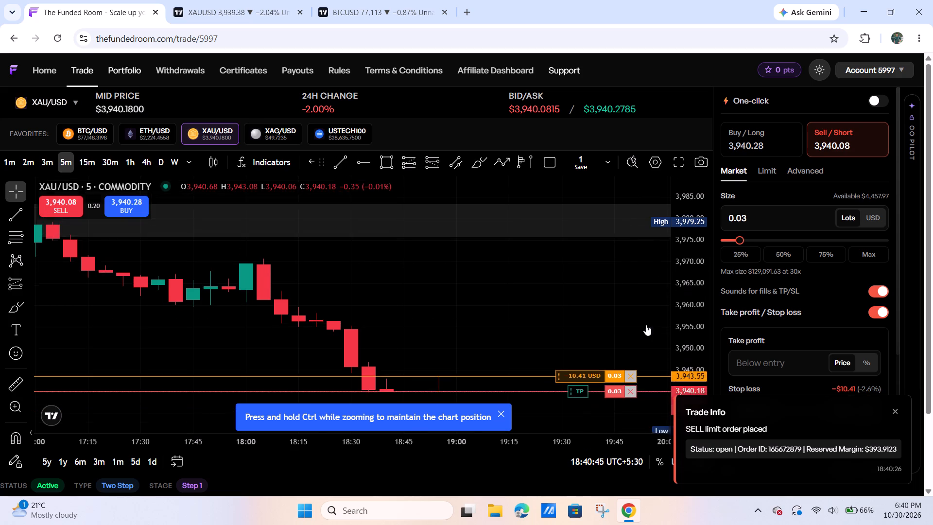
left_click_drag(615, 306, 632, 211)
left_click(503, 414)
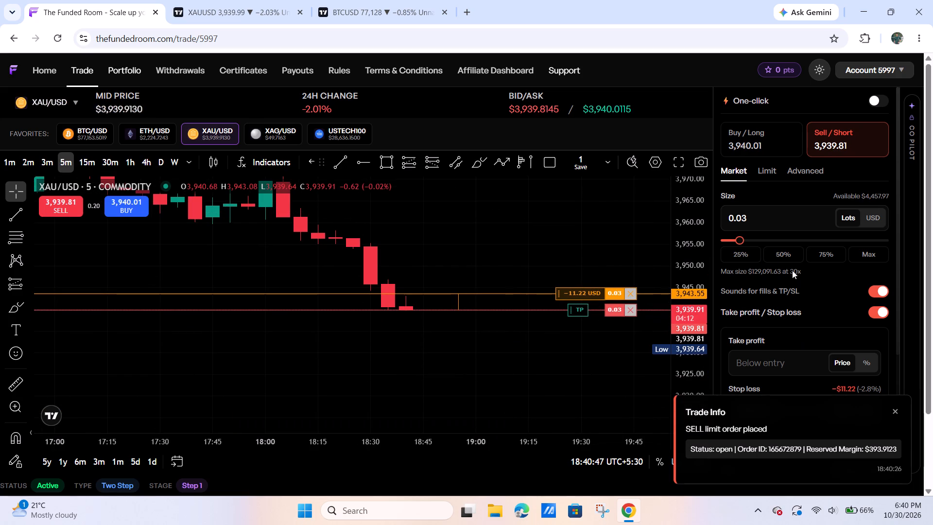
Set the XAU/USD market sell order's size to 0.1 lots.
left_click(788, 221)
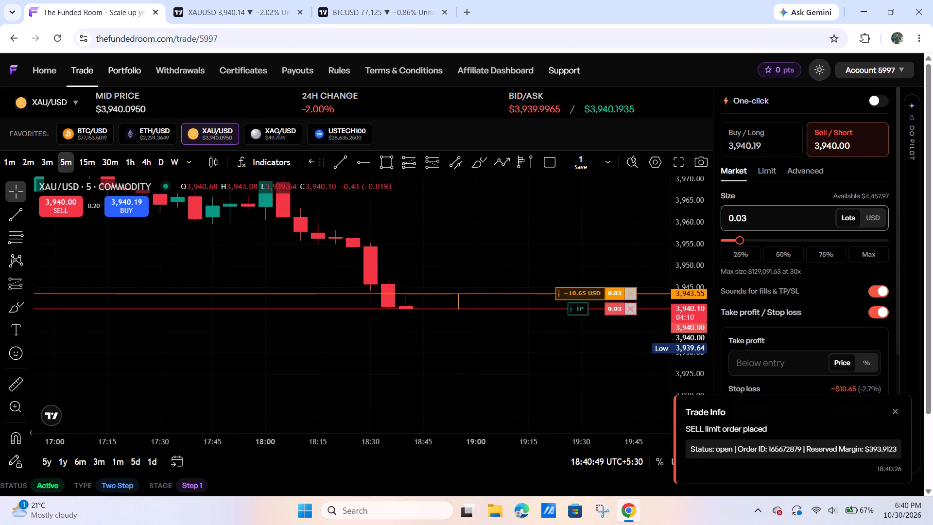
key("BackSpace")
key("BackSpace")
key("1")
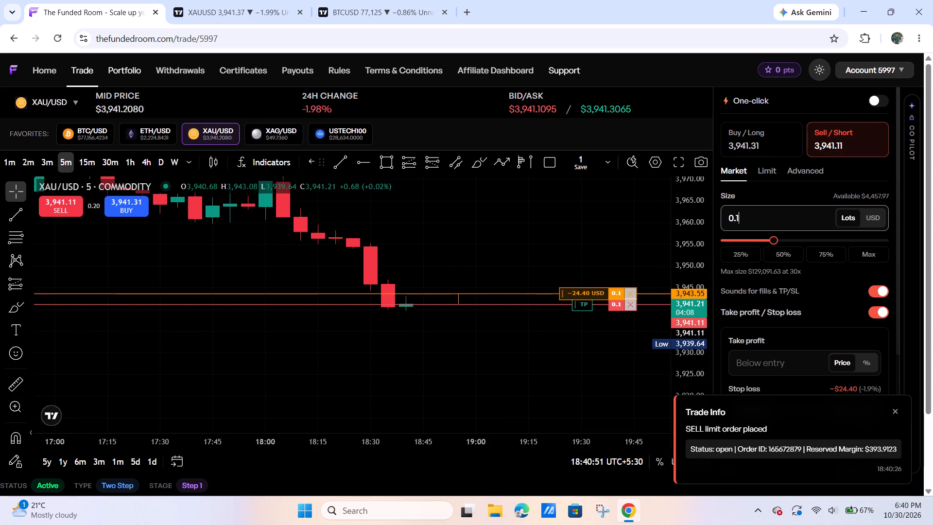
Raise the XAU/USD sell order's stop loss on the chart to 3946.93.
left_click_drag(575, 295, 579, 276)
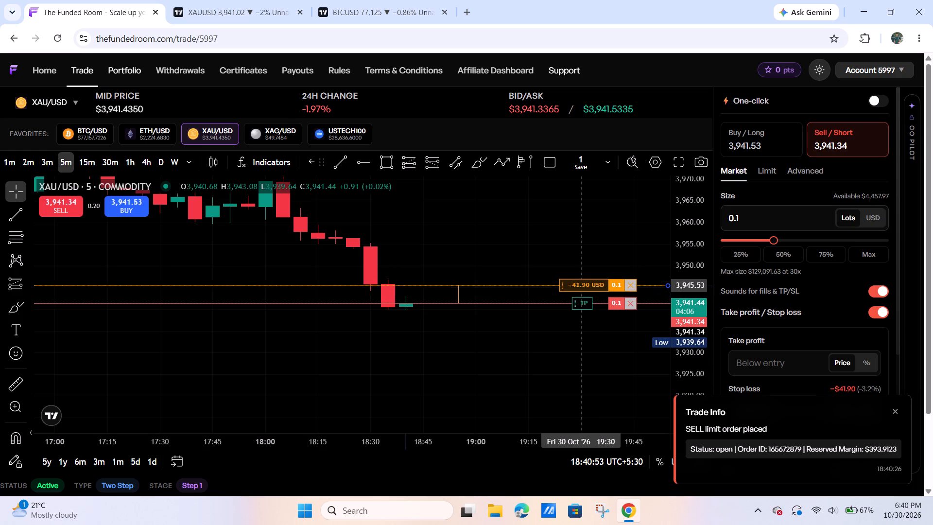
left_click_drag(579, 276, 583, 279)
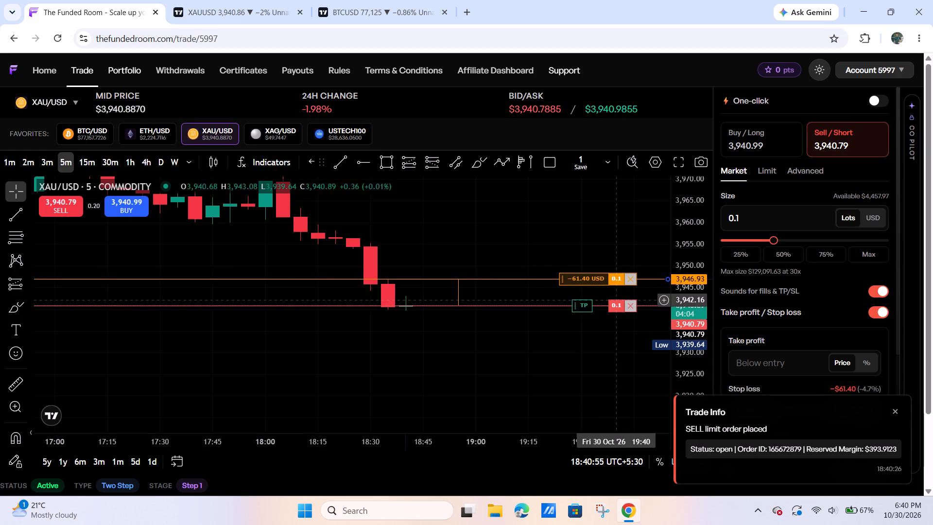
Remove the stop loss from the unplaced XAU/USD sell order on the chart.
left_click(630, 278)
Set the XAU/USD market sell order's size to 0.02 lots.
left_click(769, 223)
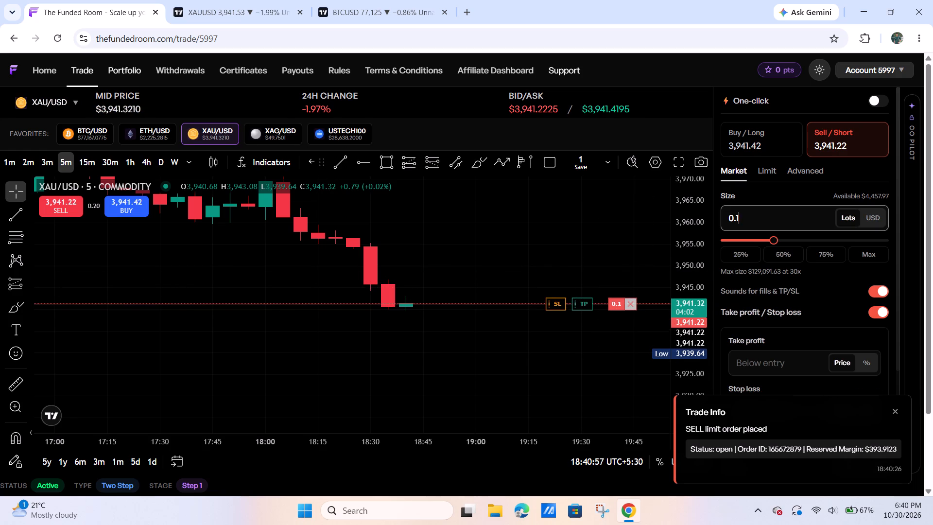
key("BackSpace")
type("02")
Examine the XAU/USD sell-off on the 5-minute and 15-minute charts, including the marked zone above price.
scroll(145, 243, "down", 4)
left_click_drag(285, 259, 130, 252)
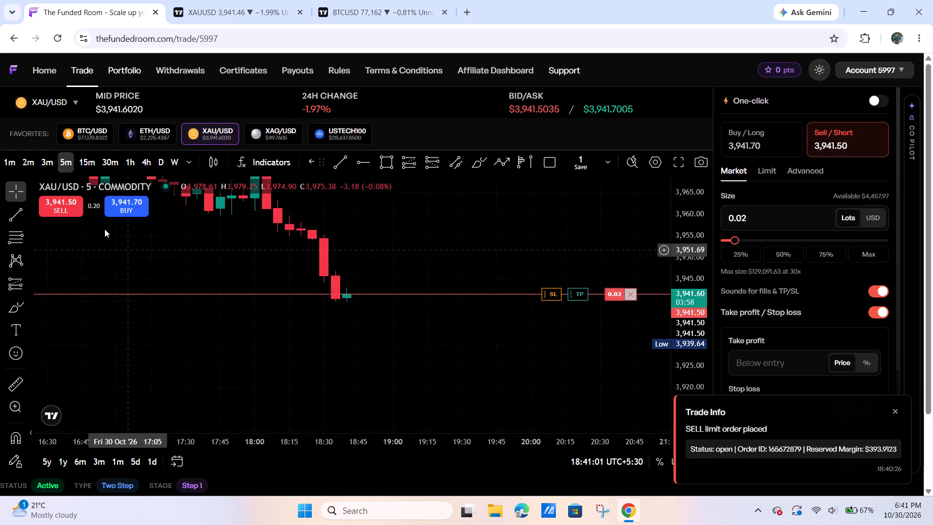
left_click(82, 153)
scroll(577, 296, "down", 4)
left_click_drag(580, 338, 616, 327)
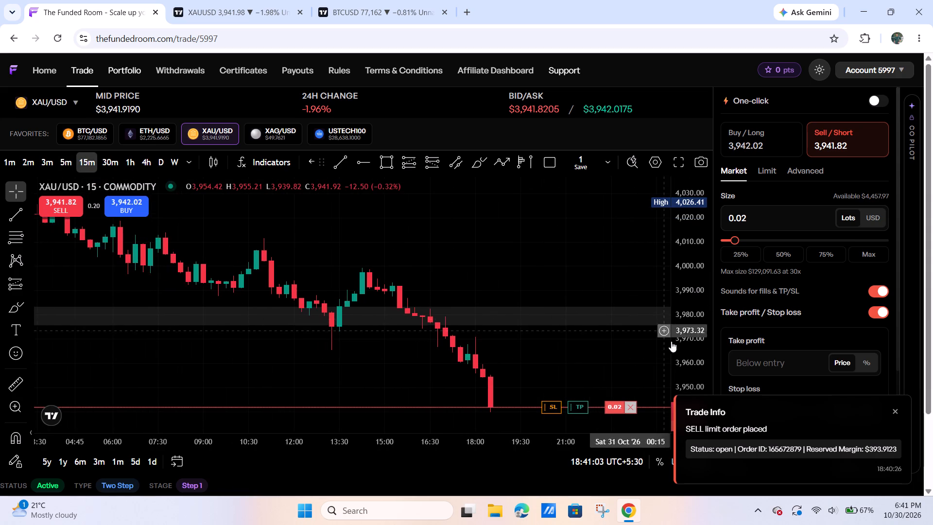
left_click_drag(674, 337, 676, 315)
left_click_drag(571, 350, 539, 239)
Dismiss the trade notification and discard the unplaced 0.02-lot XAU/USD sell order from the chart.
left_click(902, 412)
left_click(898, 413)
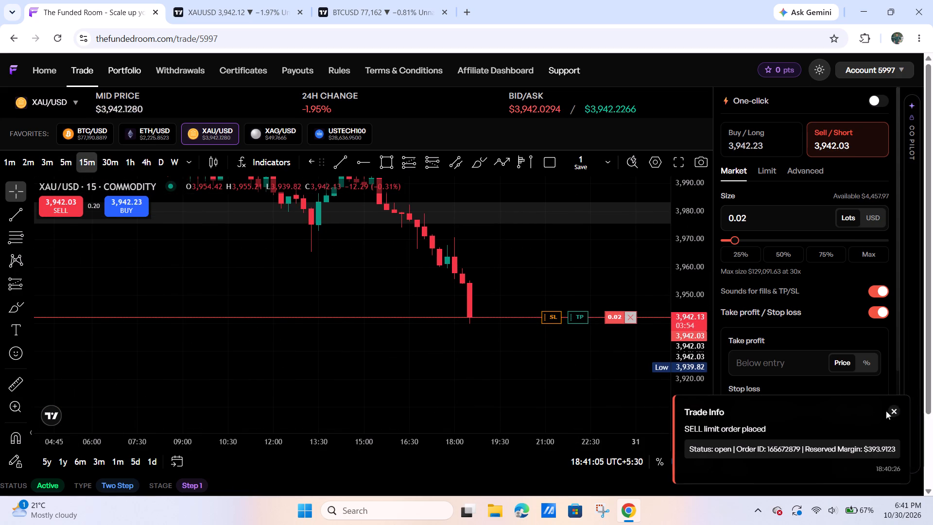
double_click(635, 323)
Examine XAU/USD on the 15-minute chart and on TradingView's daily chart, comparing price with the marked zones.
left_click_drag(685, 242, 652, 310)
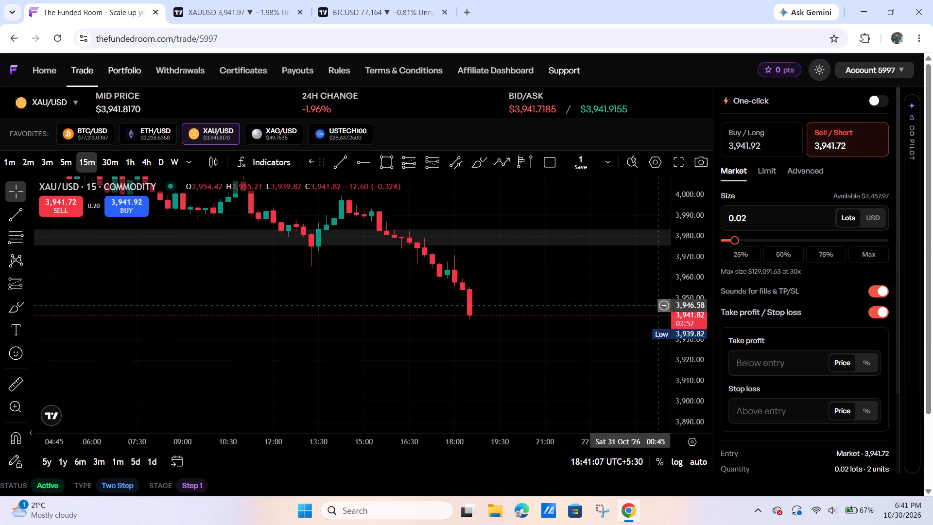
left_click_drag(587, 318, 478, 318)
scroll(453, 320, "down", 6)
left_click_drag(598, 336, 552, 344)
left_click(268, 0)
scroll(573, 335, "up", 1)
scroll(609, 333, "down", 6)
left_click_drag(759, 174, 744, 325)
left_click_drag(679, 363, 625, 363)
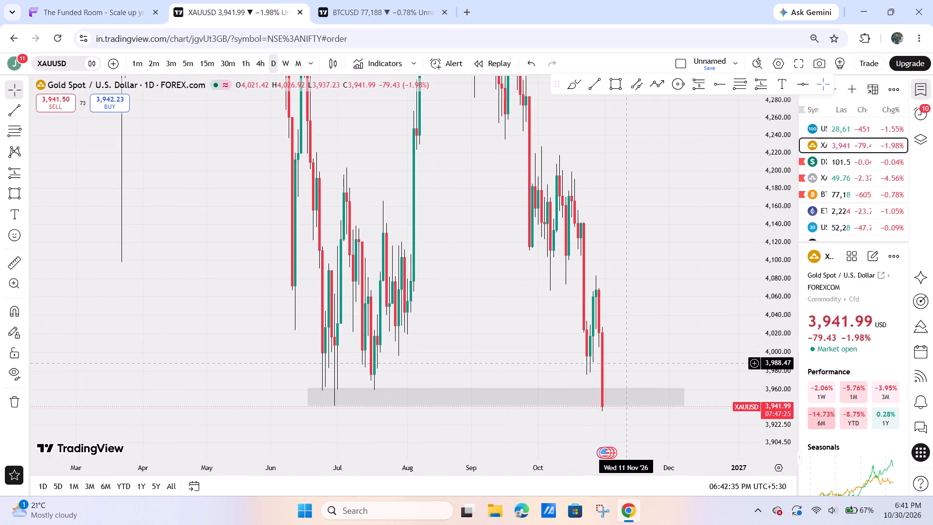
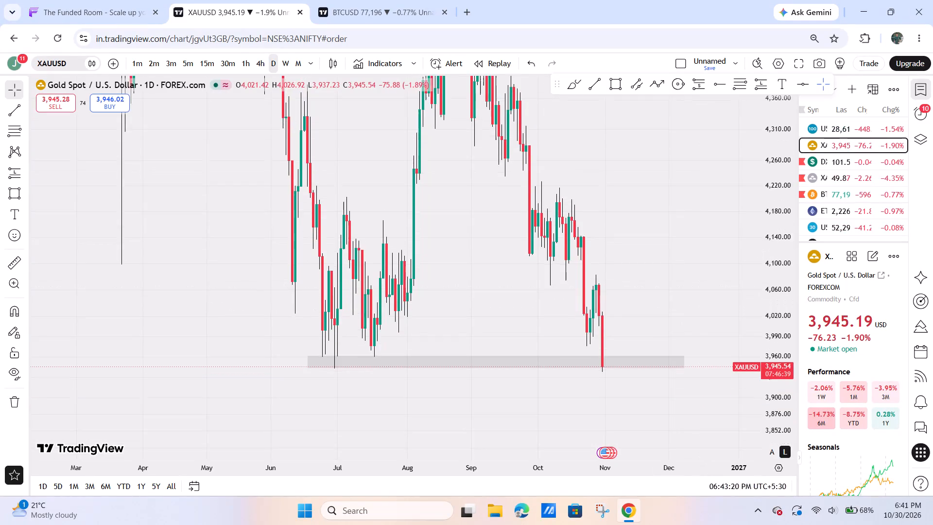
Examine the latest XAU/USD daily candles around the marked grey zone near the recent lows.
left_click_drag(680, 286, 649, 219)
scroll(644, 247, "up", 1)
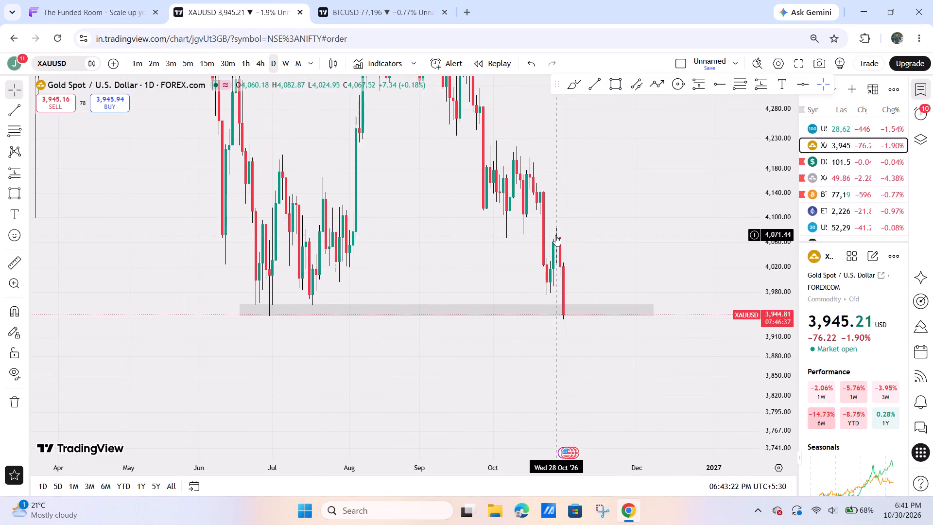
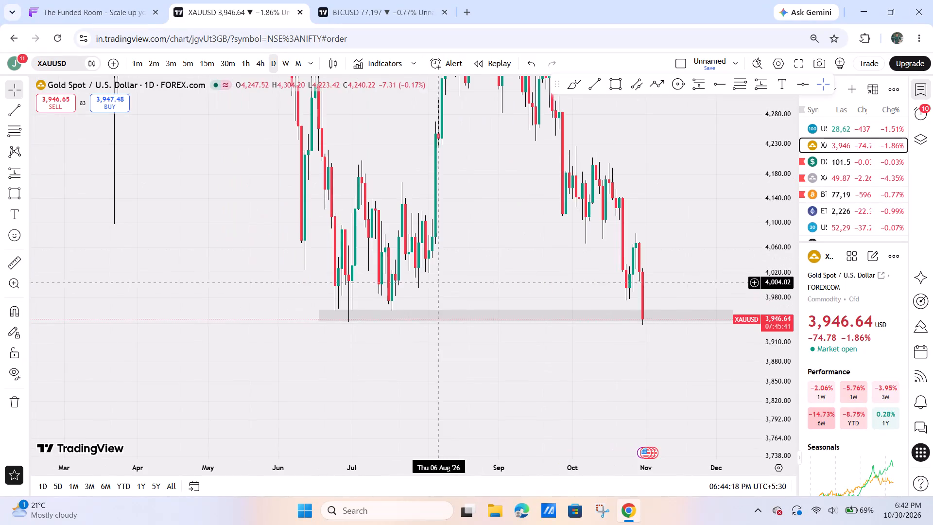
Switch XAU/USD to the 1-hour chart and examine the latest candles around the marked grey zone.
scroll(569, 215, "up", 4)
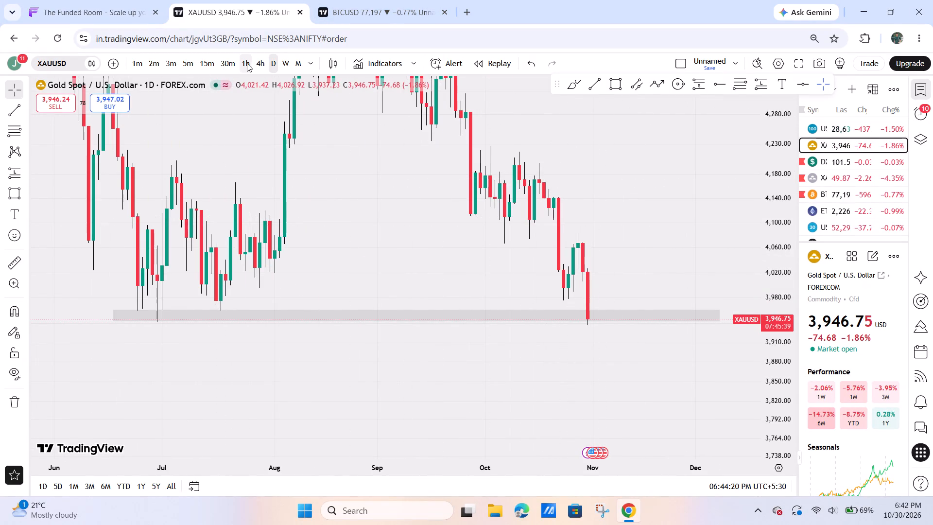
left_click(248, 63)
scroll(611, 247, "down", 4)
left_click_drag(768, 379, 722, 100)
scroll(661, 320, "up", 4)
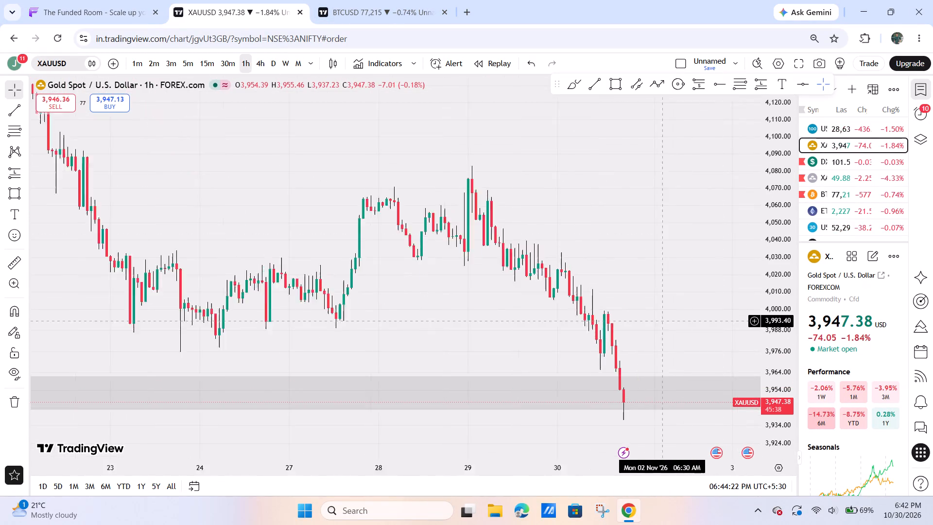
scroll(659, 322, "up", 2)
left_click_drag(650, 296, 663, 181)
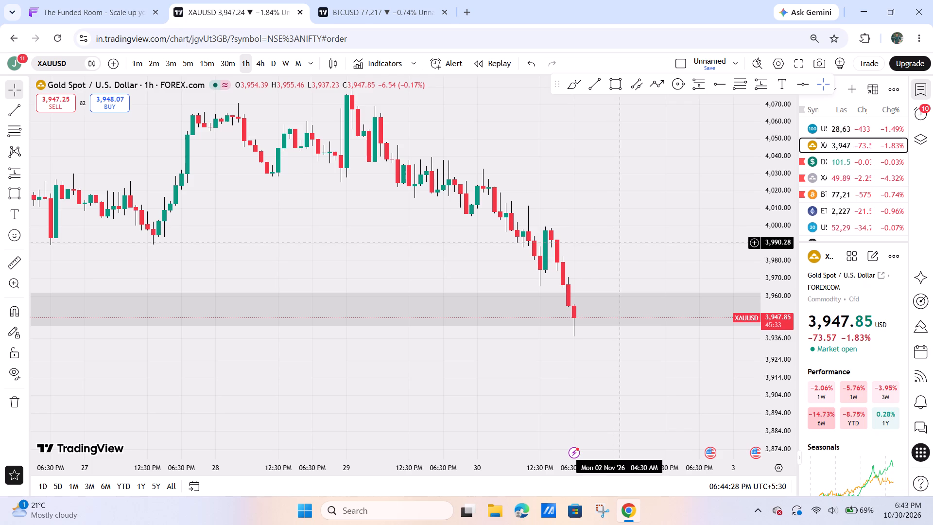
scroll(632, 192, "down", 1)
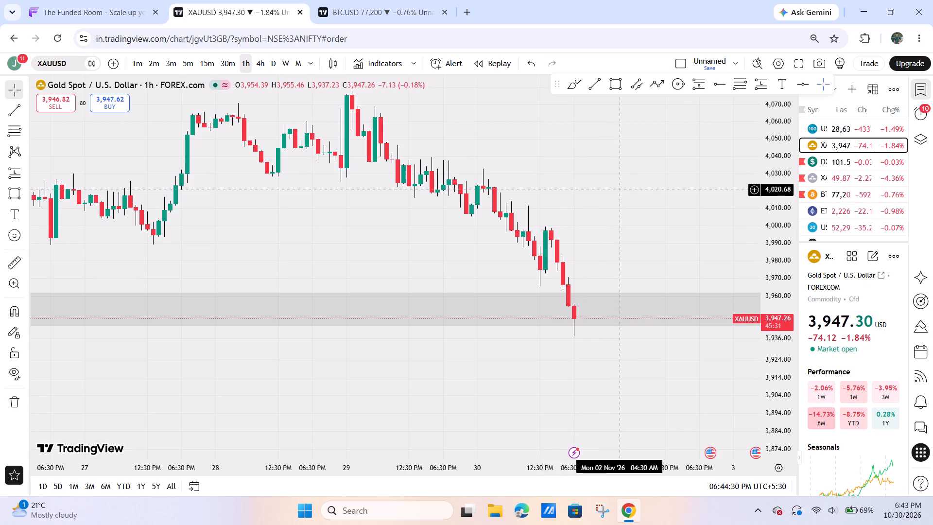
scroll(630, 192, "down", 1)
left_click_drag(738, 194, 690, 219)
left_click(684, 221)
Draw a rectangle over the latest highs on the DXY 1-hour chart, from about 101.543 to 101.588, on 30 October.
left_click(824, 157)
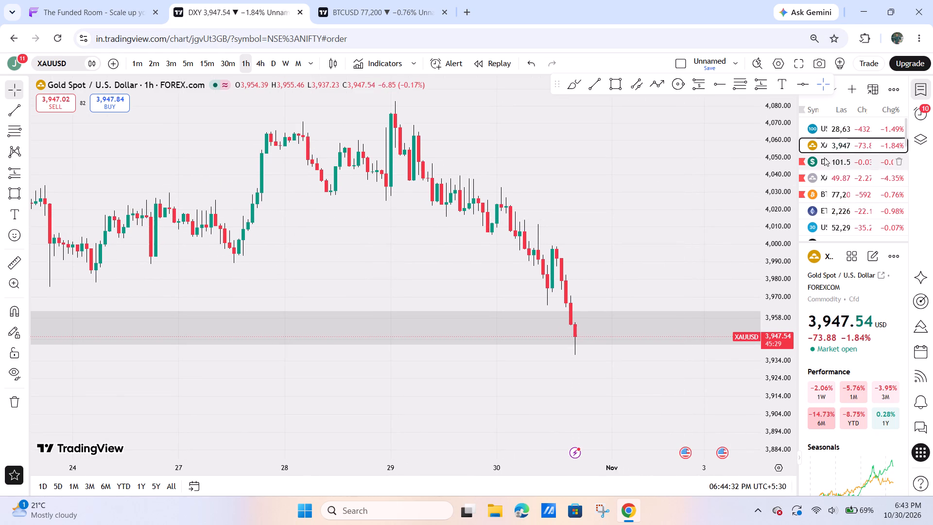
left_click_drag(682, 235, 727, 169)
scroll(659, 315, "up", 2)
left_click_drag(658, 317, 695, 289)
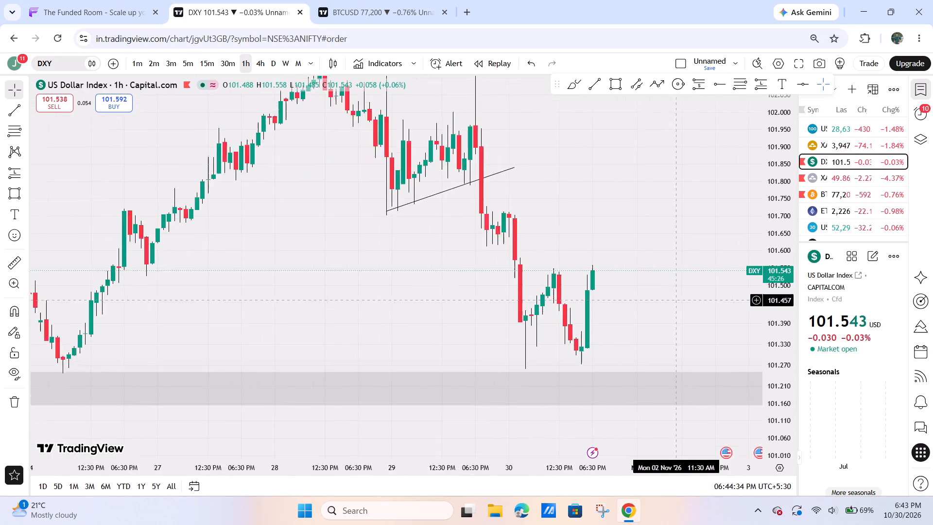
left_click_drag(695, 289, 725, 271)
scroll(694, 329, "up", 4)
left_click_drag(776, 350, 775, 193)
scroll(697, 279, "up", 4)
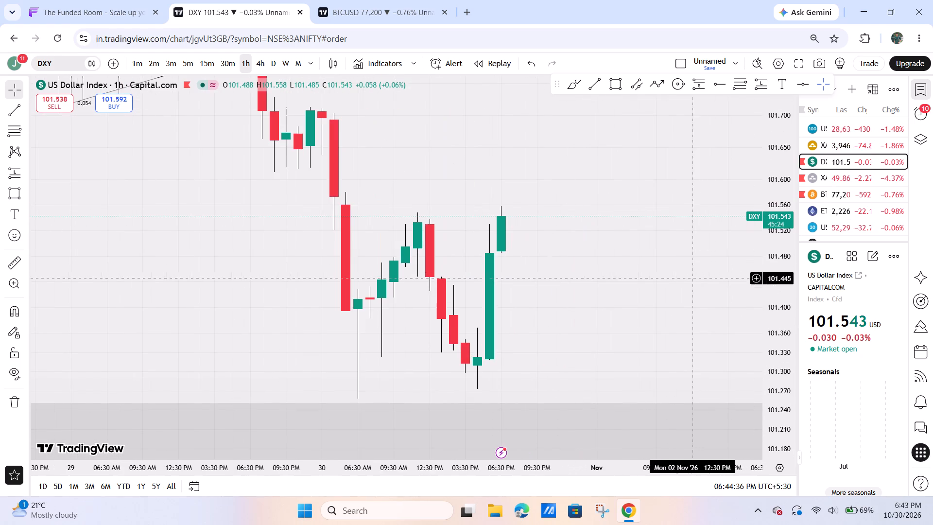
left_click(618, 87)
left_click_drag(355, 216, 369, 212)
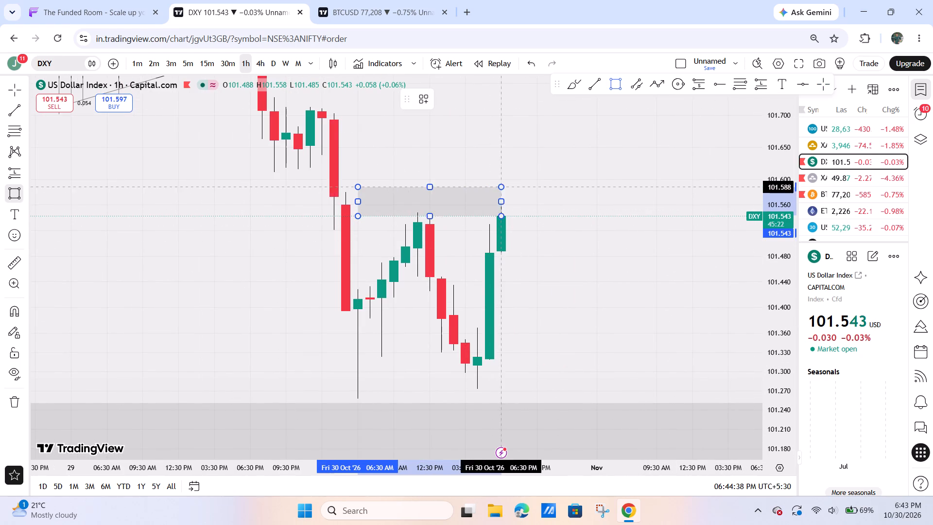
left_click(548, 194)
Extend the DXY rectangle back to about 01:30 AM on 30 October and adjust its edges to about 101.533 and 101.58.
left_click_drag(359, 208, 329, 201)
left_click_drag(445, 194, 447, 189)
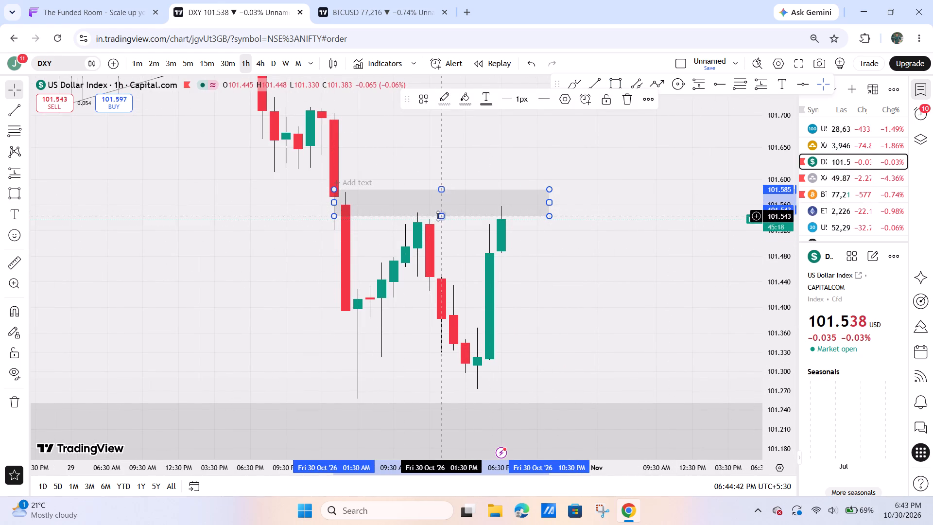
left_click_drag(439, 216, 443, 223)
left_click(442, 189)
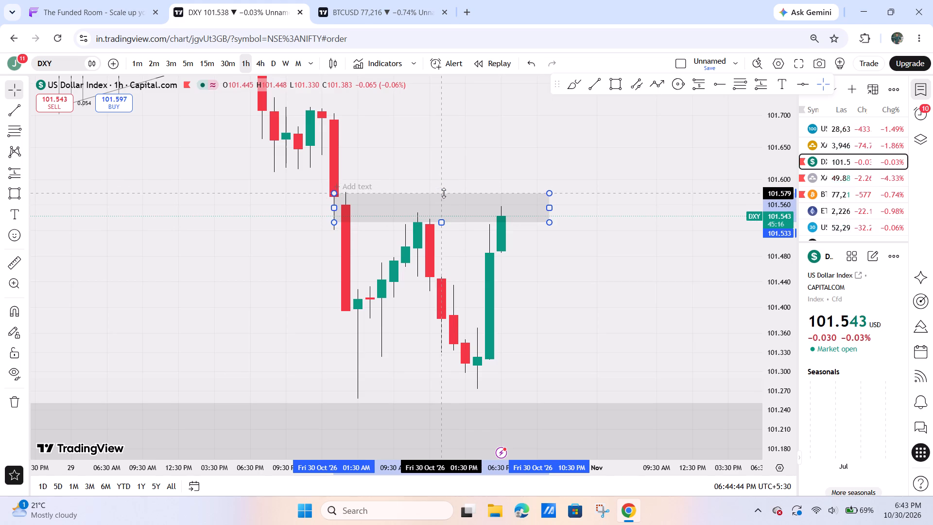
left_click_drag(399, 154, 355, 136)
Check the new DXY zone on the 30-minute and 15-minute charts, shortening its later end to about 7 PM on 30 October.
left_click(232, 65)
scroll(571, 267, "down", 3)
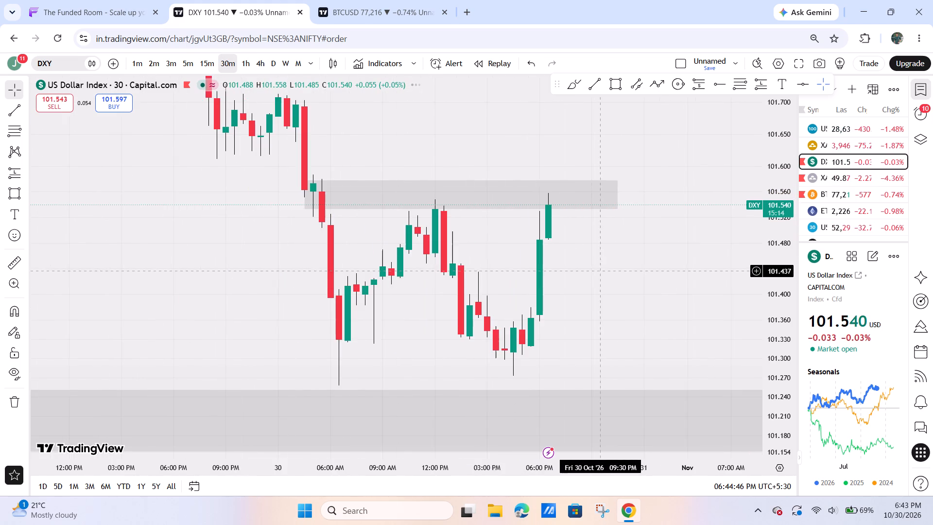
left_click_drag(603, 269, 587, 266)
left_click(417, 177)
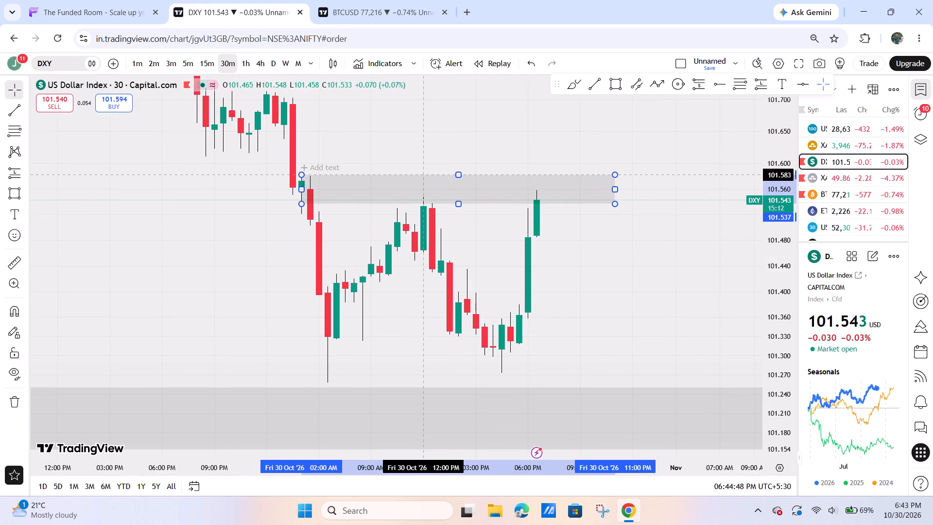
left_click_drag(386, 156, 377, 155)
left_click(207, 62)
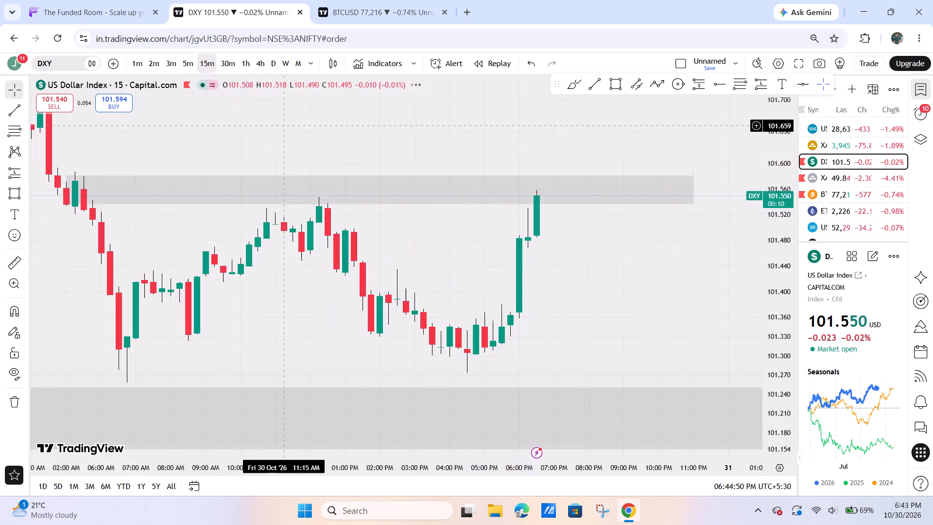
scroll(583, 239, "down", 3)
left_click_drag(709, 190, 610, 191)
left_click_drag(446, 162, 384, 158)
scroll(466, 203, "down", 1)
left_click_drag(529, 247, 511, 203)
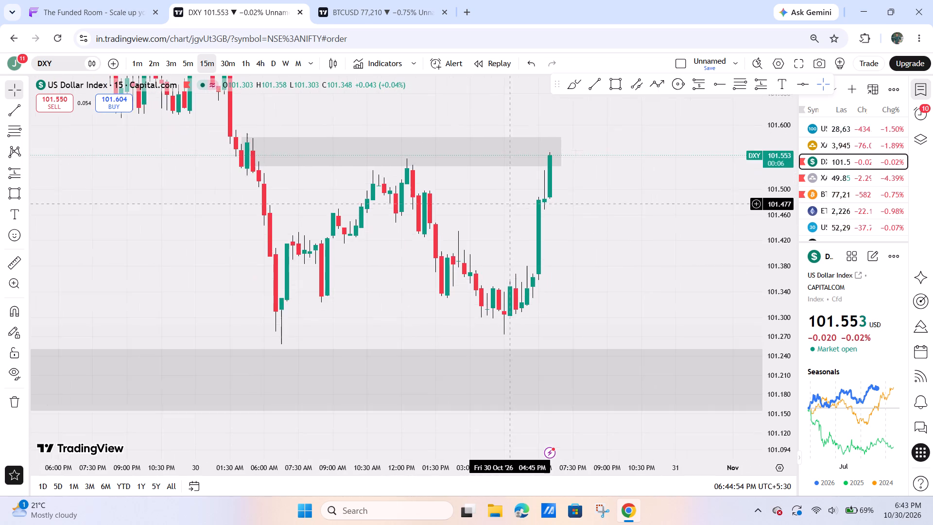
scroll(639, 222, "down", 1)
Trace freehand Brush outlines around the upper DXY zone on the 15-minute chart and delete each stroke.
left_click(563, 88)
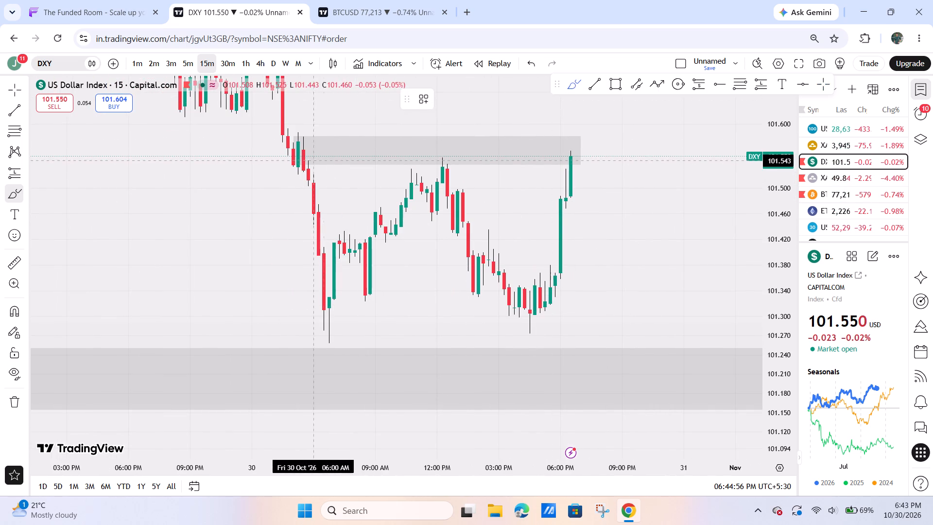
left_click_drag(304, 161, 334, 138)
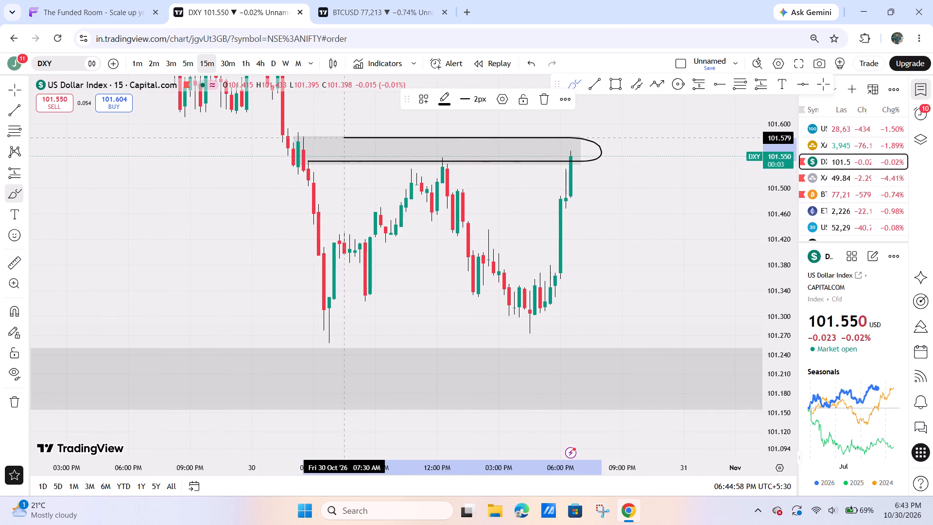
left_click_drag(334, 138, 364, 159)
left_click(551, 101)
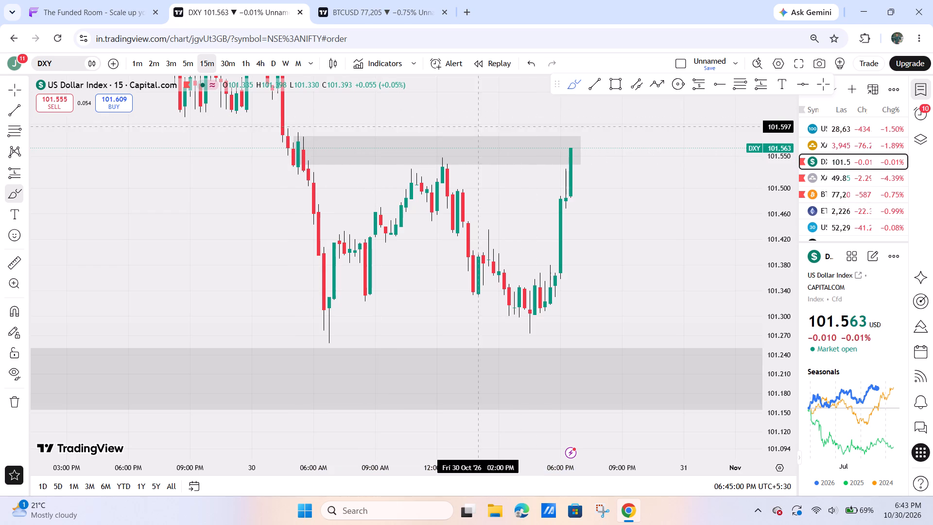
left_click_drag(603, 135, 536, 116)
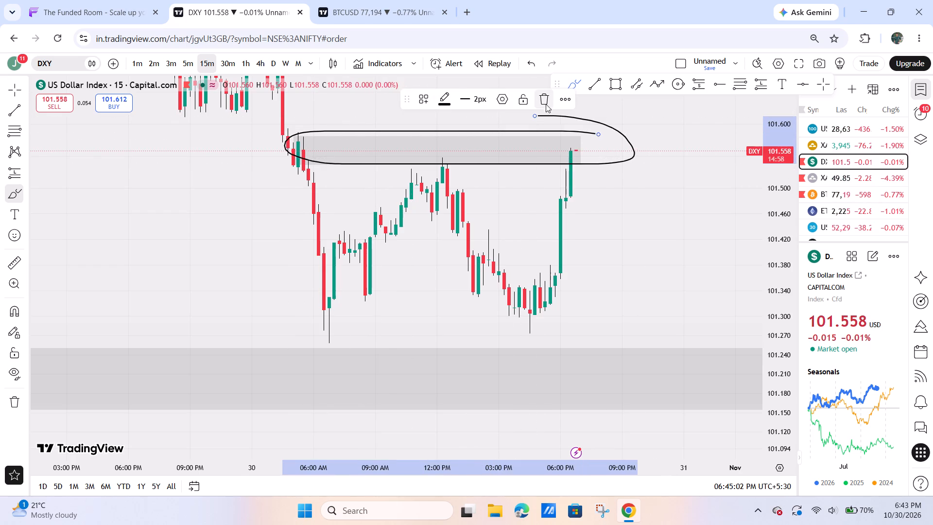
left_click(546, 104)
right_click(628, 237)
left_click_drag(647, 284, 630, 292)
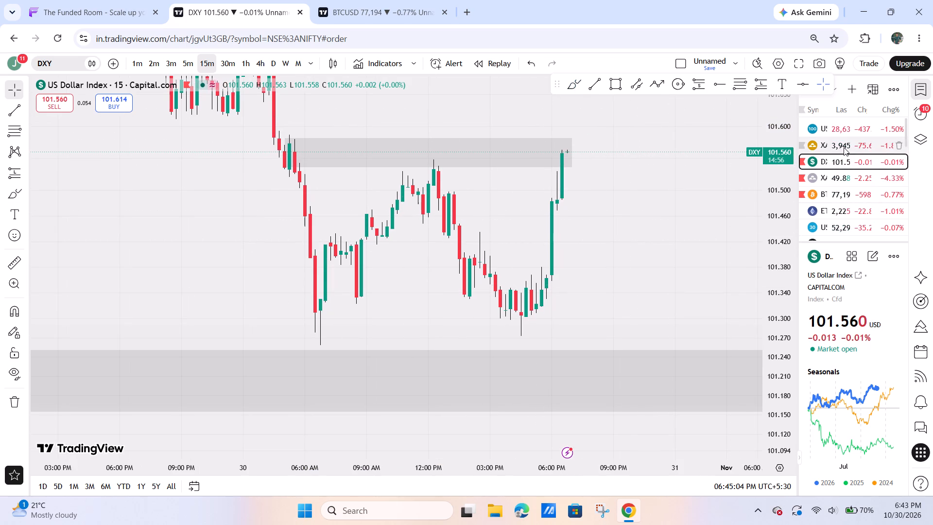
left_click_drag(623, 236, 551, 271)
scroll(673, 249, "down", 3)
On the XAU/USD 1-hour chart, draw a rectangle over the late-October lows from 3,993.76 to 3,979.61, spanning 23 October to 4 November.
left_click(816, 143)
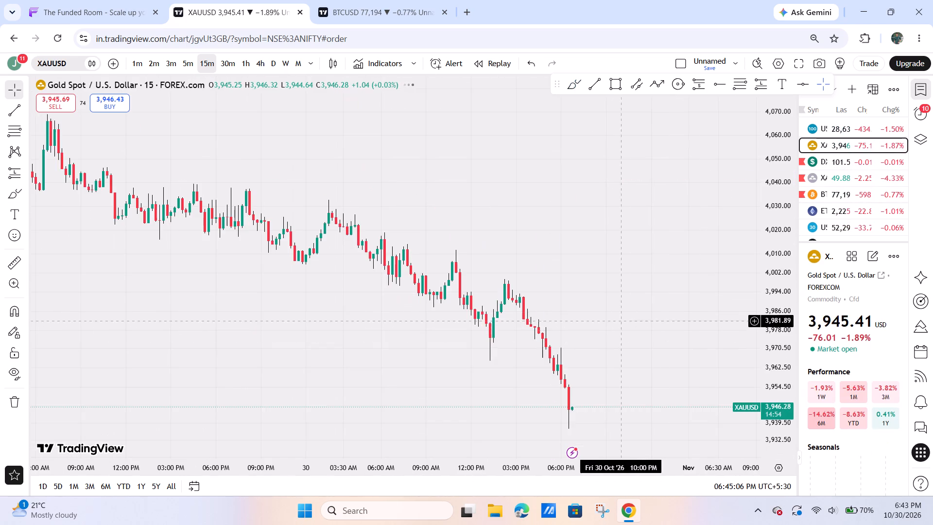
left_click_drag(628, 300, 668, 114)
scroll(625, 305, "up", 6)
left_click_drag(565, 278, 479, 295)
left_click(228, 61)
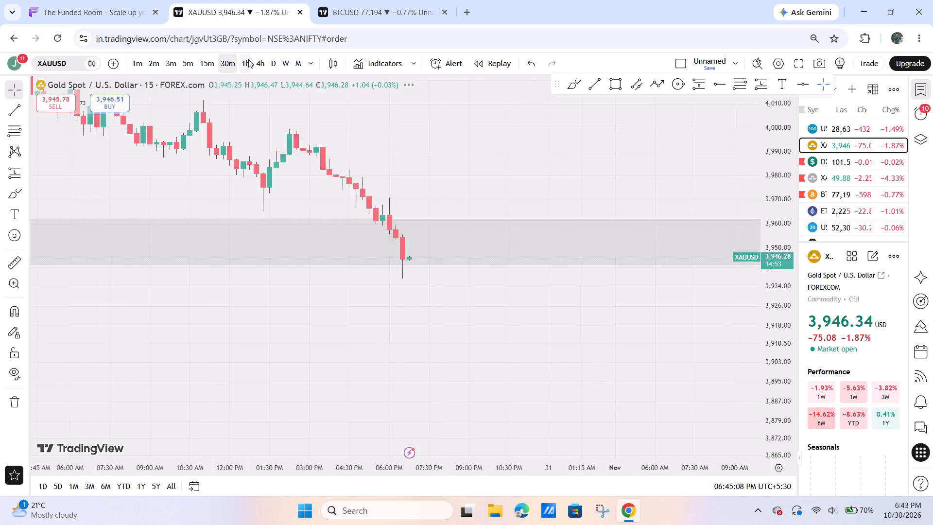
left_click(249, 59)
scroll(527, 234, "down", 6)
left_click_drag(695, 176, 617, 236)
scroll(606, 249, "down", 7)
left_click_drag(673, 208, 617, 251)
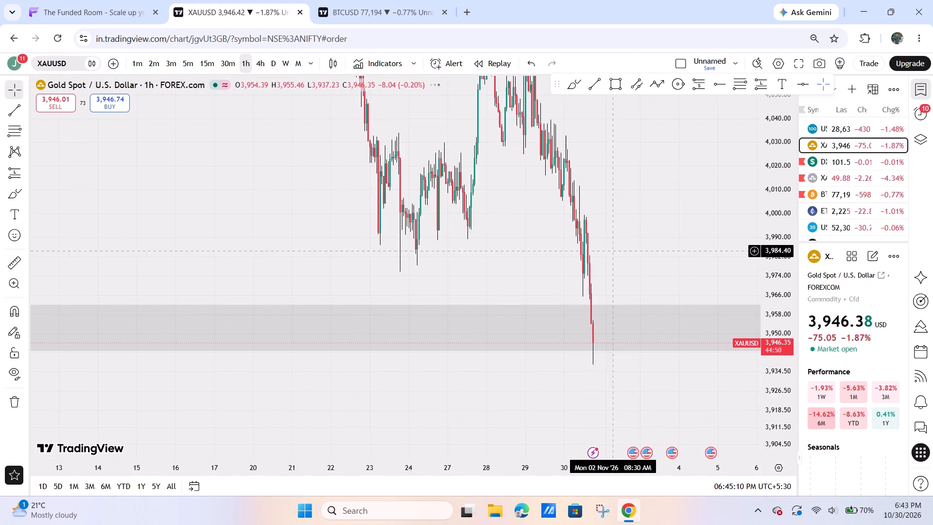
left_click(608, 82)
left_click_drag(369, 228, 384, 238)
left_click(706, 262)
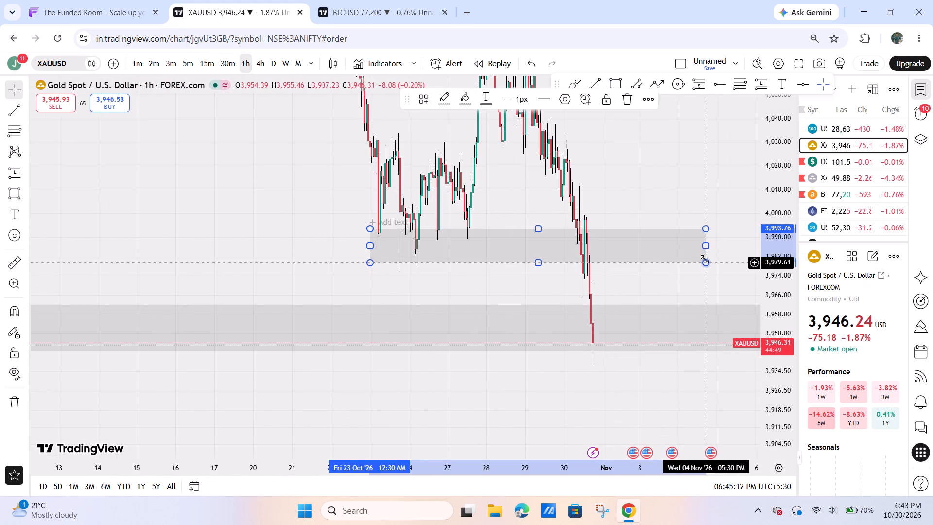
Switch XAU/USD to the 4-hour chart and examine price around and below the two marked zones.
left_click_drag(676, 198, 604, 220)
left_click_drag(612, 215, 706, 169)
scroll(475, 272, "up", 3)
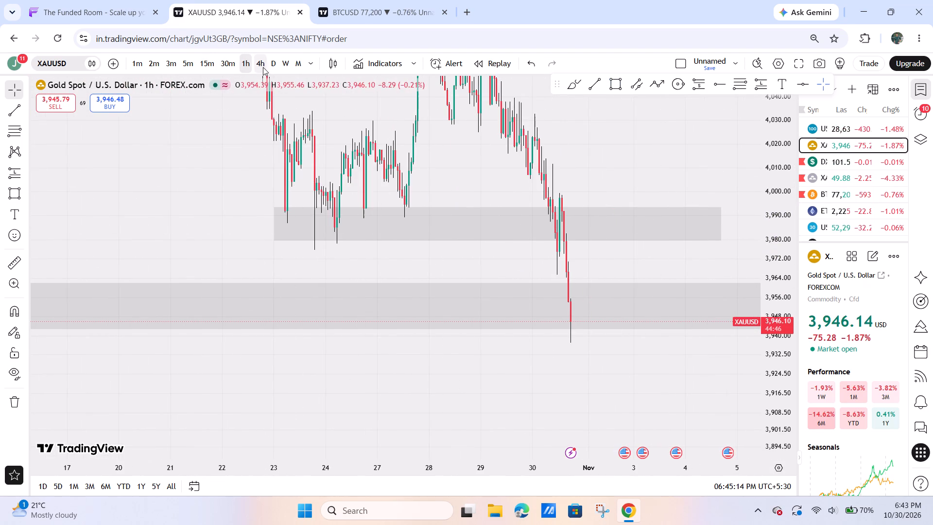
left_click(263, 67)
scroll(633, 260, "up", 5)
left_click_drag(764, 169, 756, 245)
left_click_drag(623, 235, 574, 168)
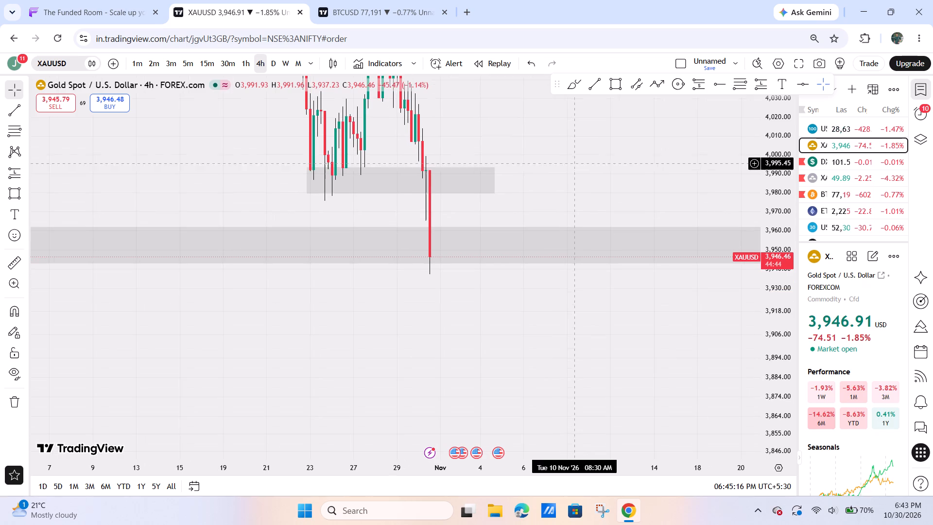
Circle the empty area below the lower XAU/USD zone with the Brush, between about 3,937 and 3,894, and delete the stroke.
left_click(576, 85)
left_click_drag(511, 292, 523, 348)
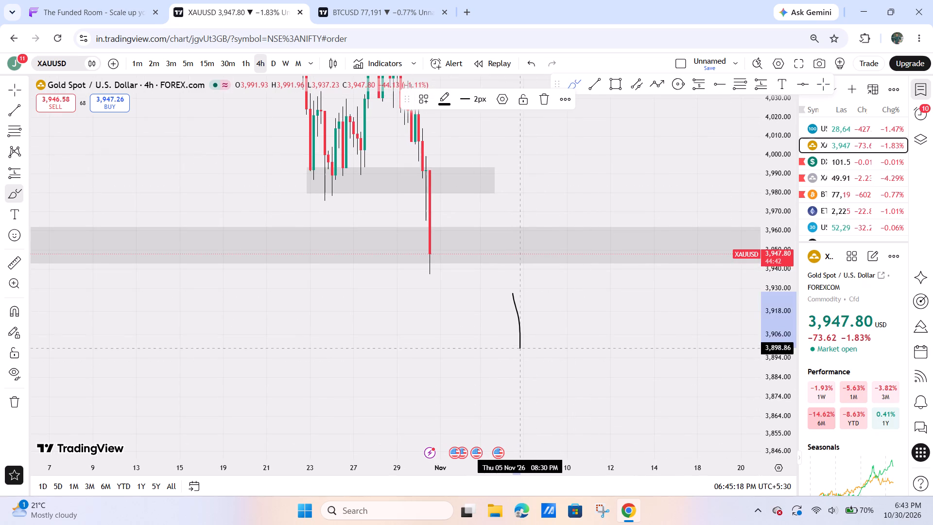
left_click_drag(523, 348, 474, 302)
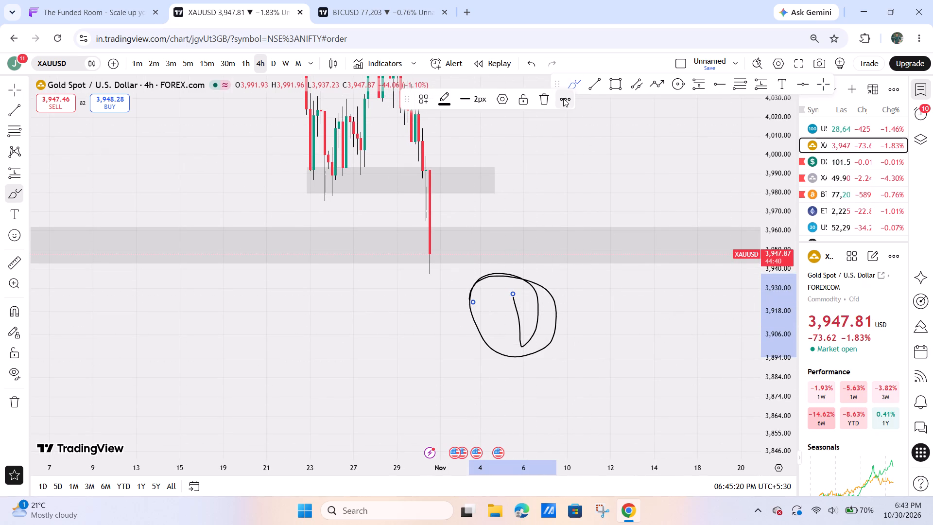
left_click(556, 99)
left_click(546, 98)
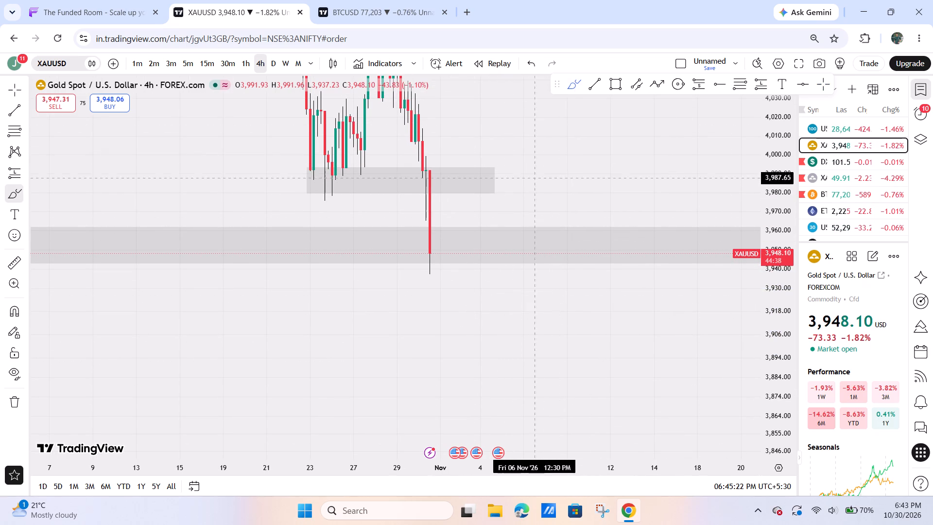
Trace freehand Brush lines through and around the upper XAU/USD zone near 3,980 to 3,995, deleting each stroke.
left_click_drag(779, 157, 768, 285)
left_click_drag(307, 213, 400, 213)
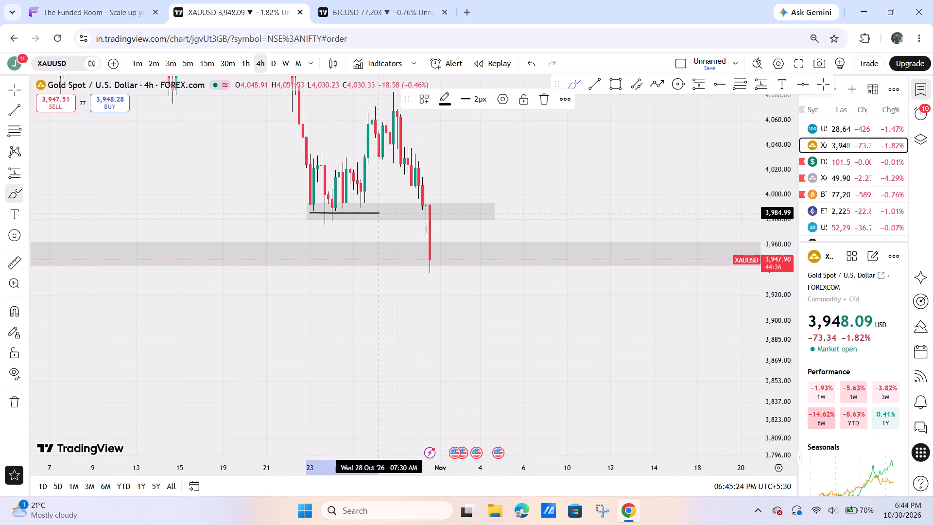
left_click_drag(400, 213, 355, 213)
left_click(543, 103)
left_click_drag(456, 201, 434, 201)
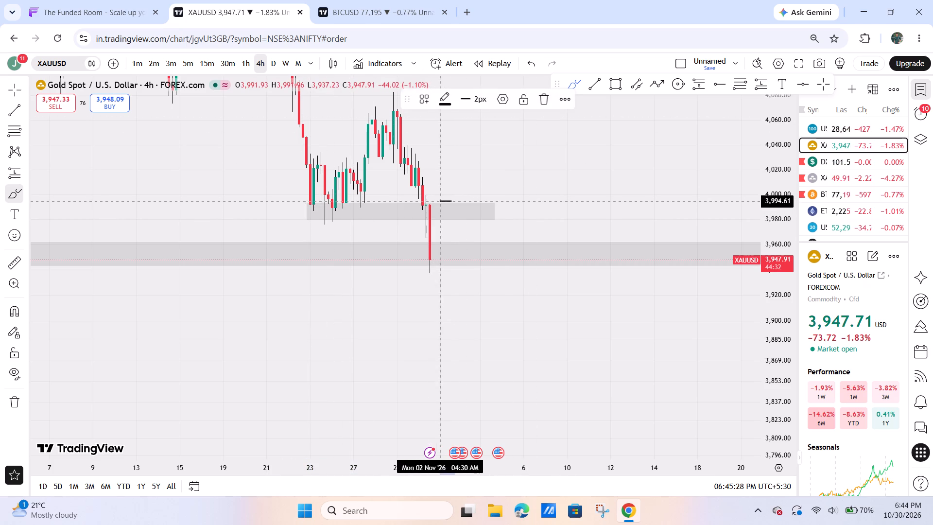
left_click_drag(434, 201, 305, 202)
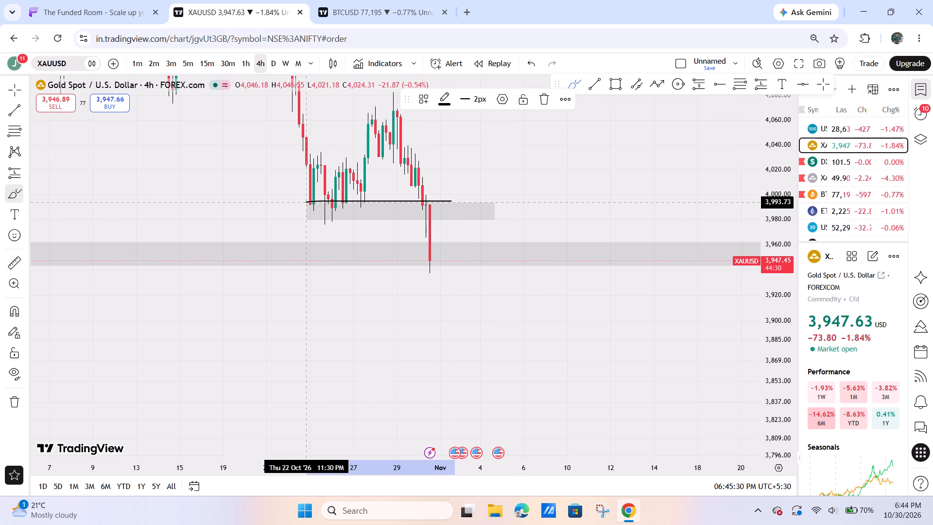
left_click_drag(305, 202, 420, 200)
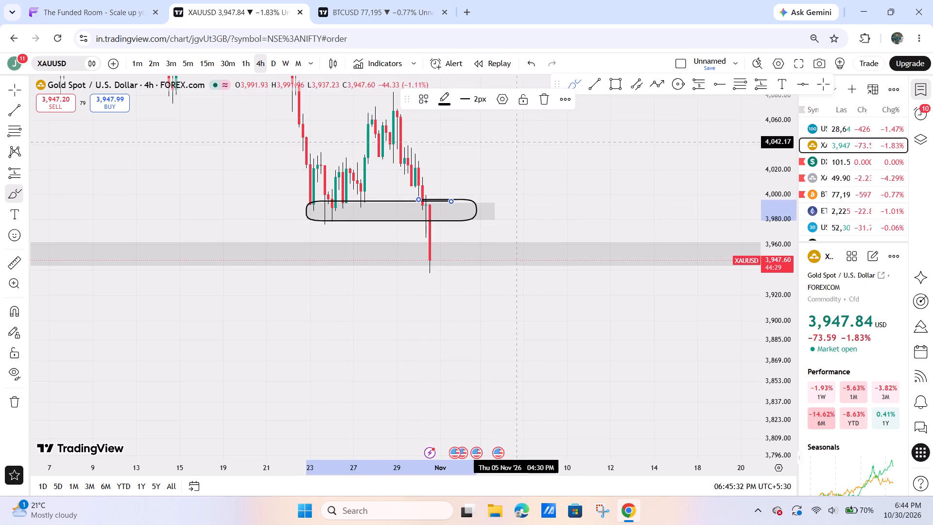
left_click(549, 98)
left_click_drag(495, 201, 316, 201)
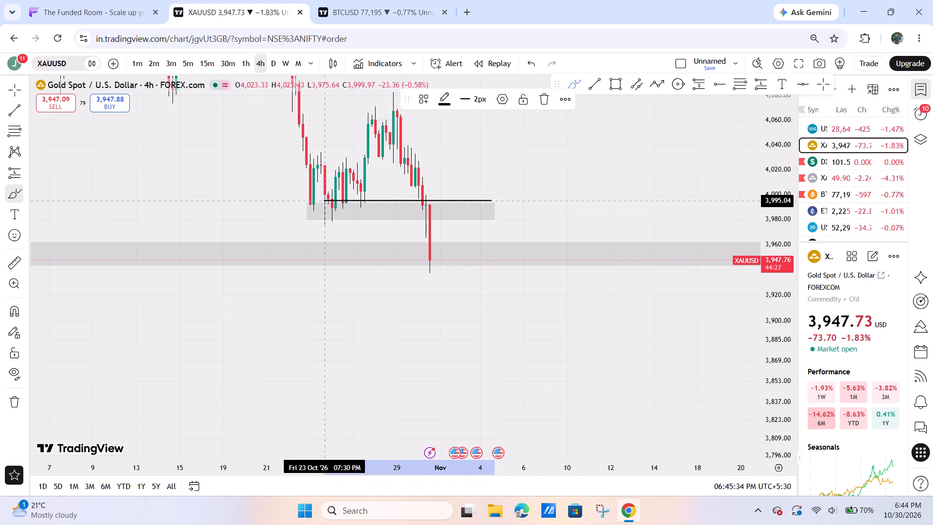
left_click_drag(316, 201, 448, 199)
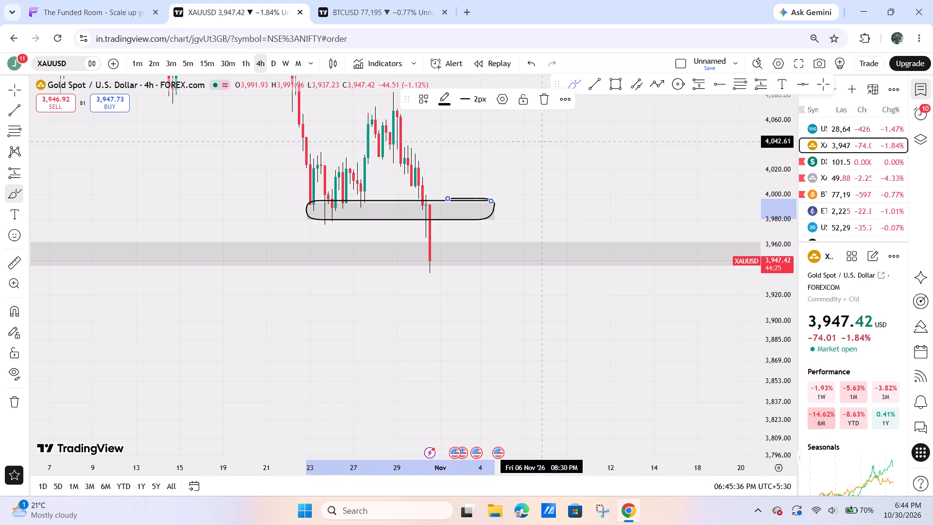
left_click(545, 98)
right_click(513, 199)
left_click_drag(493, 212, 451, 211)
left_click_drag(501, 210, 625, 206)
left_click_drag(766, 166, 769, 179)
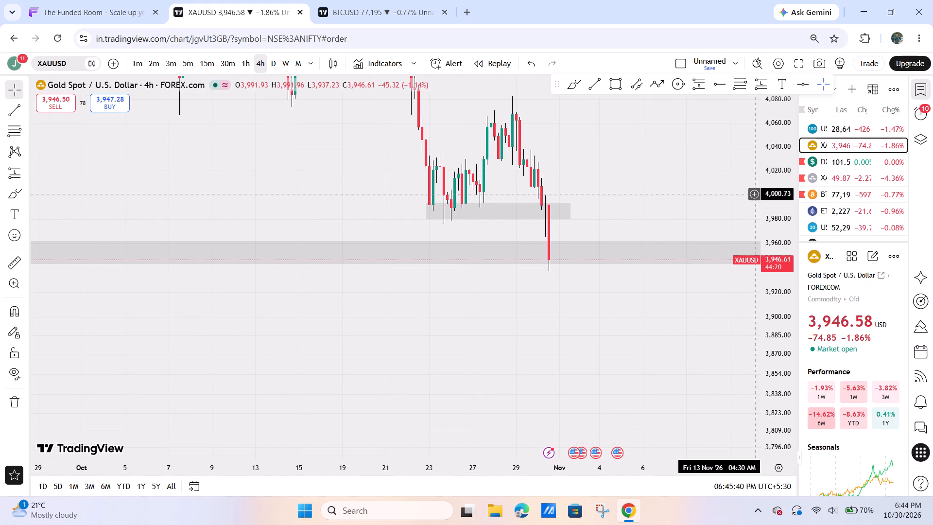
Stretch the end of the 3,993.76 to 3,979.61 XAU/USD rectangle out to about 3 November.
left_click_drag(569, 210, 575, 210)
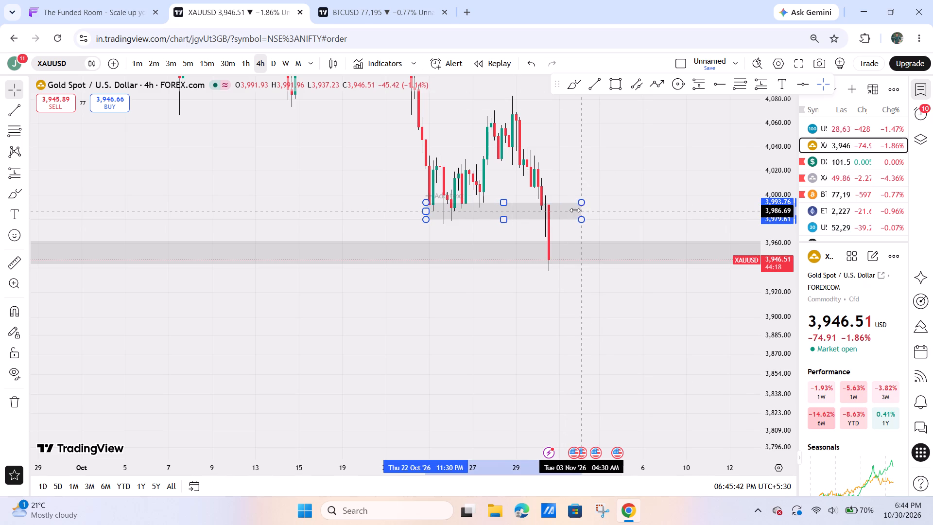
left_click_drag(575, 210, 575, 209)
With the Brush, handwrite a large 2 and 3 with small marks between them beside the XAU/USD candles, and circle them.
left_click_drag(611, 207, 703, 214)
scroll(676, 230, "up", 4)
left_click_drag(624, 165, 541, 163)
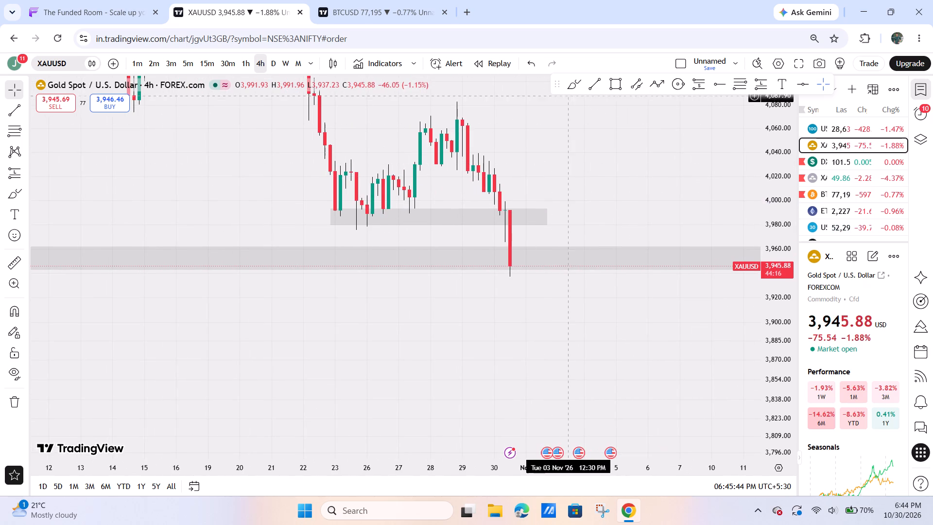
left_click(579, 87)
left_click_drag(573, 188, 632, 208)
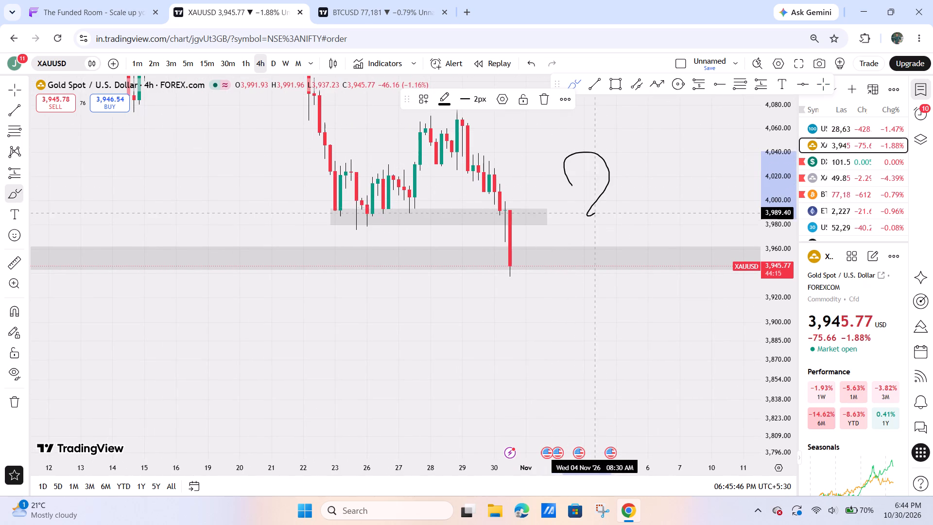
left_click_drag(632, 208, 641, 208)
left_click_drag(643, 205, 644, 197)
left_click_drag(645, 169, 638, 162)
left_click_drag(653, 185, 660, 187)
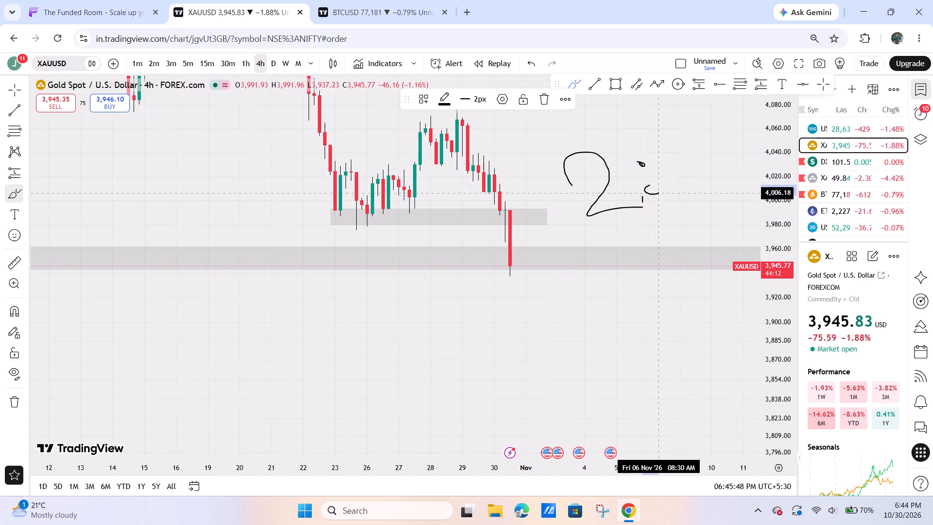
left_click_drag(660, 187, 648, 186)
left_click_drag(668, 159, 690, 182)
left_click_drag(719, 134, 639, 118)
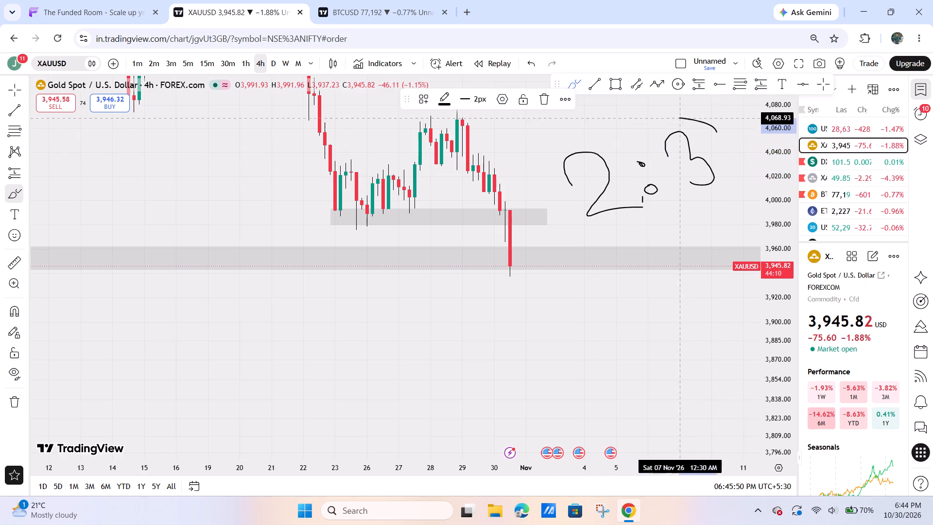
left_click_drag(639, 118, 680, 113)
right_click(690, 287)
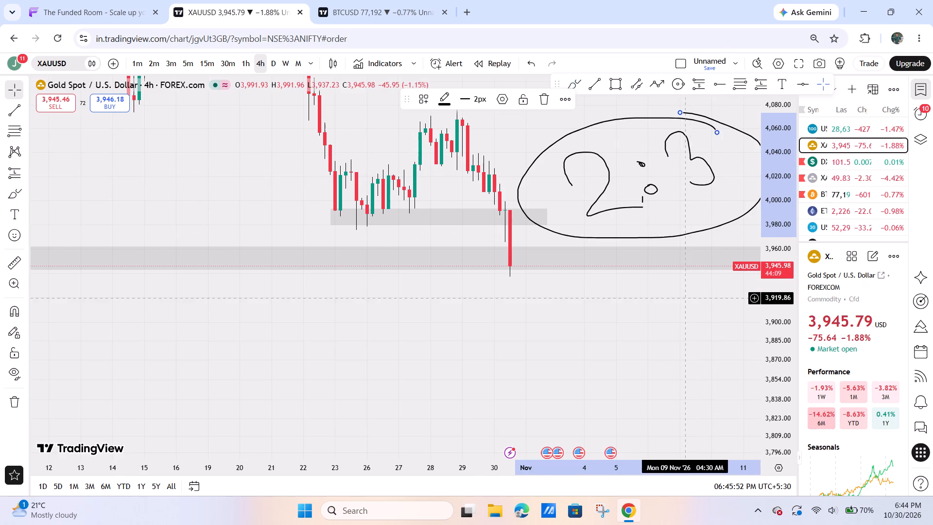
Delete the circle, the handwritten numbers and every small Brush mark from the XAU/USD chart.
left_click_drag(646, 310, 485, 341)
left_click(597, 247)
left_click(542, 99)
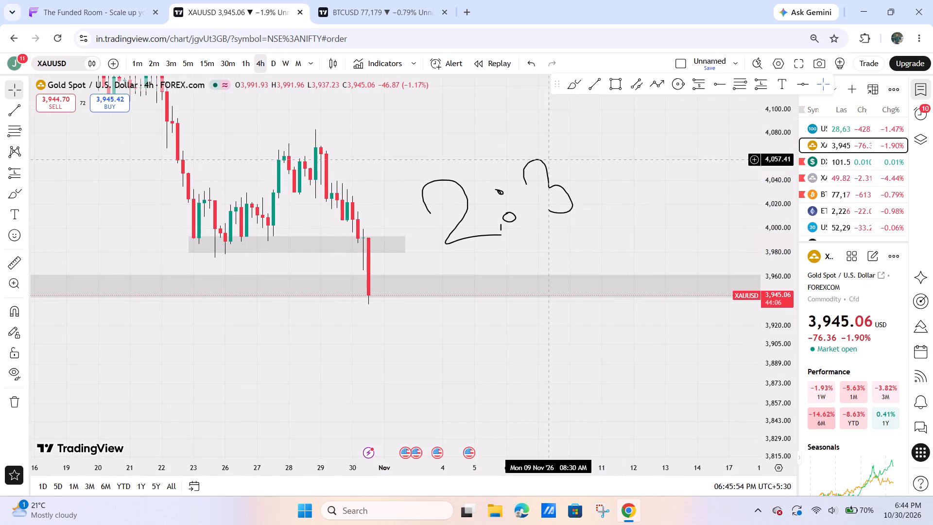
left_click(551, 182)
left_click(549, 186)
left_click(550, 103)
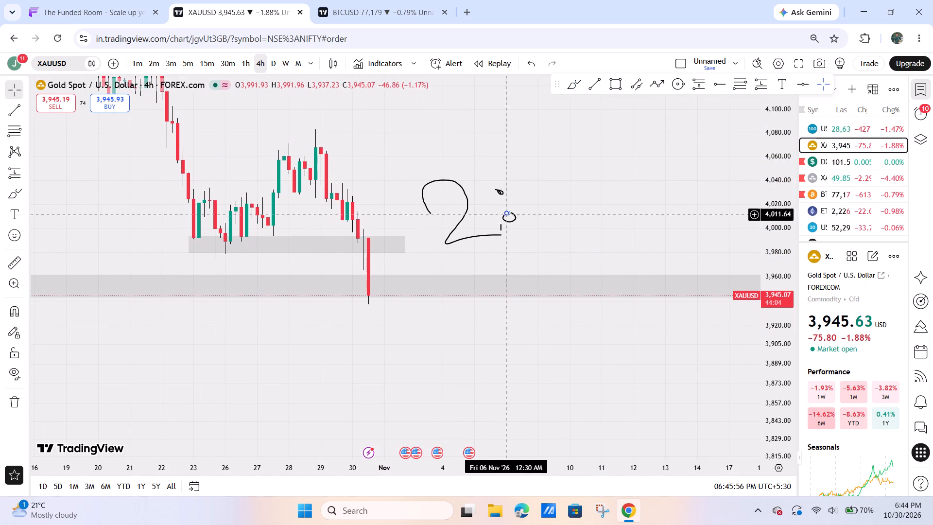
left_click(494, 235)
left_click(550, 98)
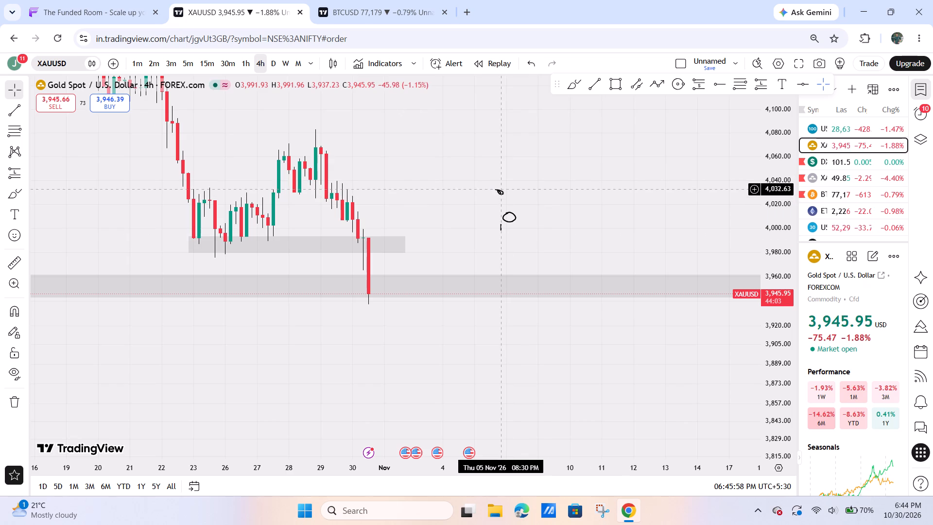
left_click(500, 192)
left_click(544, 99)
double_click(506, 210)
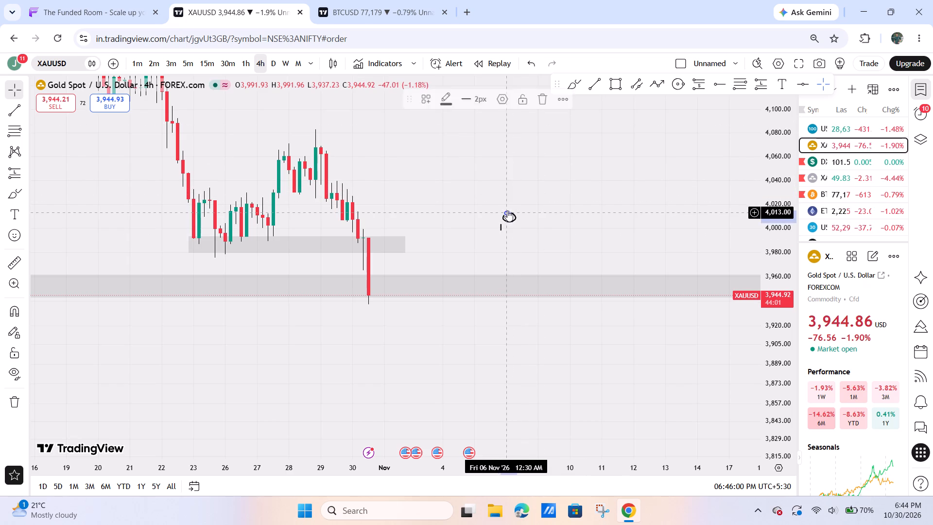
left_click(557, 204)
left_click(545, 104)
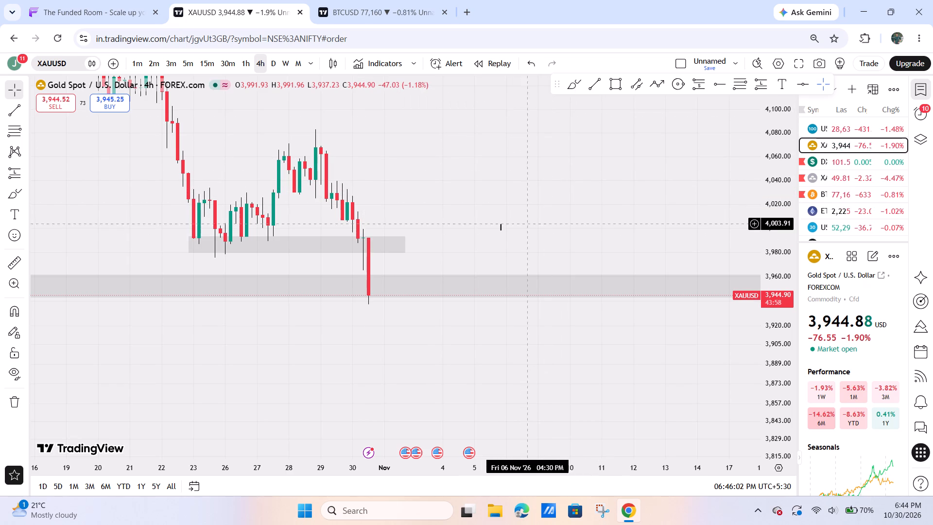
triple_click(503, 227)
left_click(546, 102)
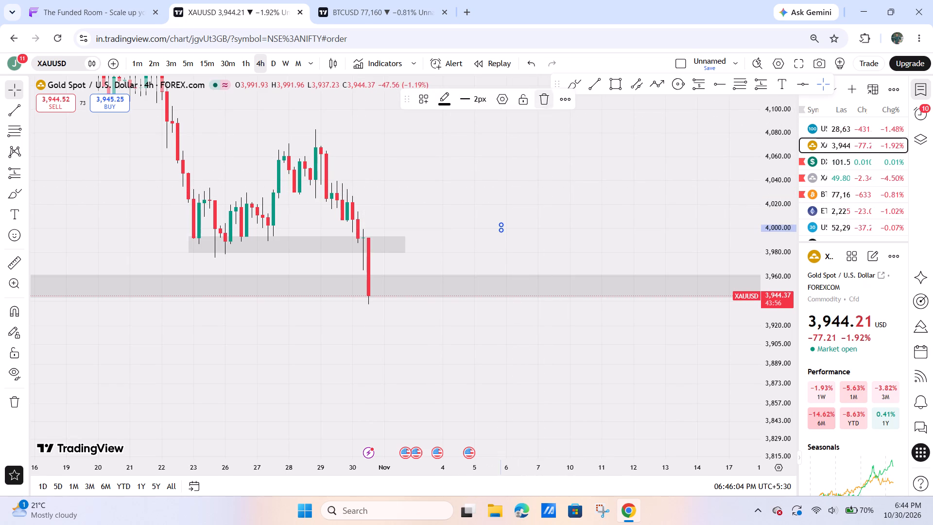
Switch to DXY and examine price above the marked support zone near 101.25 on the 4-hour and 1-hour charts.
left_click_drag(475, 250, 606, 245)
left_click(839, 166)
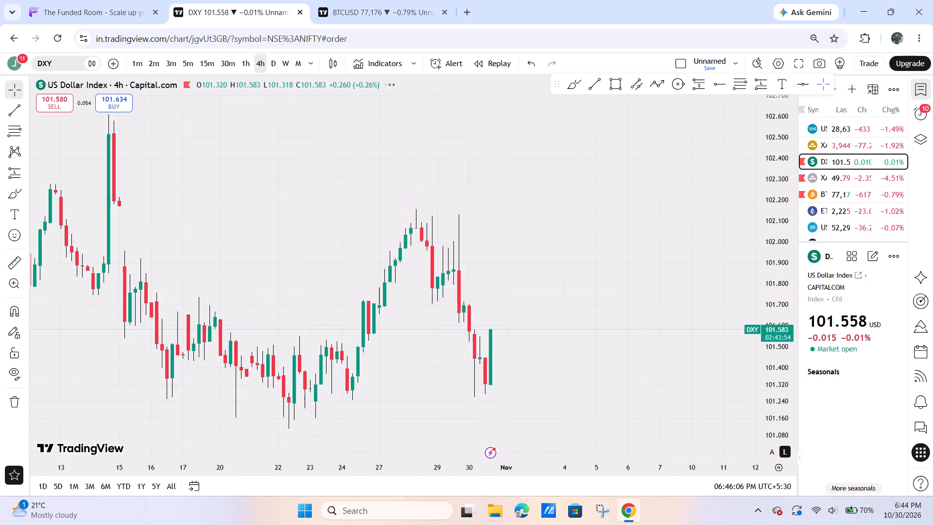
left_click_drag(606, 262, 713, 170)
scroll(629, 251, "up", 2)
left_click_drag(774, 167, 704, 253)
left_click_drag(582, 254, 445, 254)
scroll(509, 257, "down", 5)
left_click_drag(682, 225, 562, 248)
scroll(553, 243, "down", 5)
left_click_drag(641, 228, 577, 228)
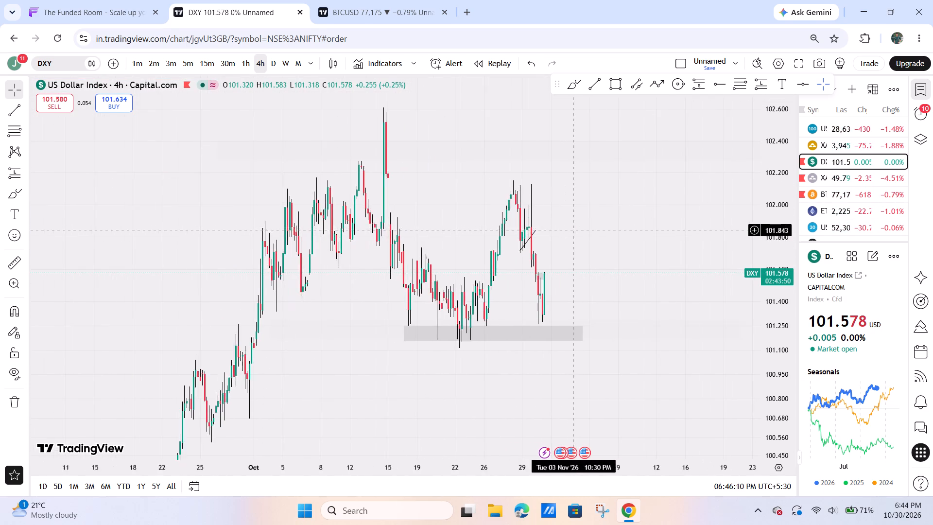
scroll(573, 240, "up", 4)
left_click_drag(555, 240, 645, 230)
left_click_drag(555, 240, 634, 238)
scroll(634, 238, "up", 4)
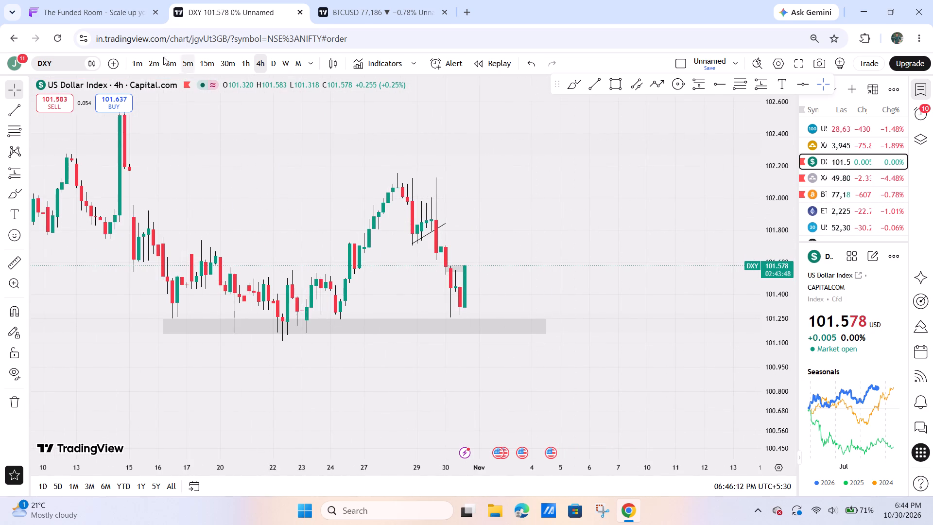
left_click(246, 62)
scroll(501, 257, "down", 3)
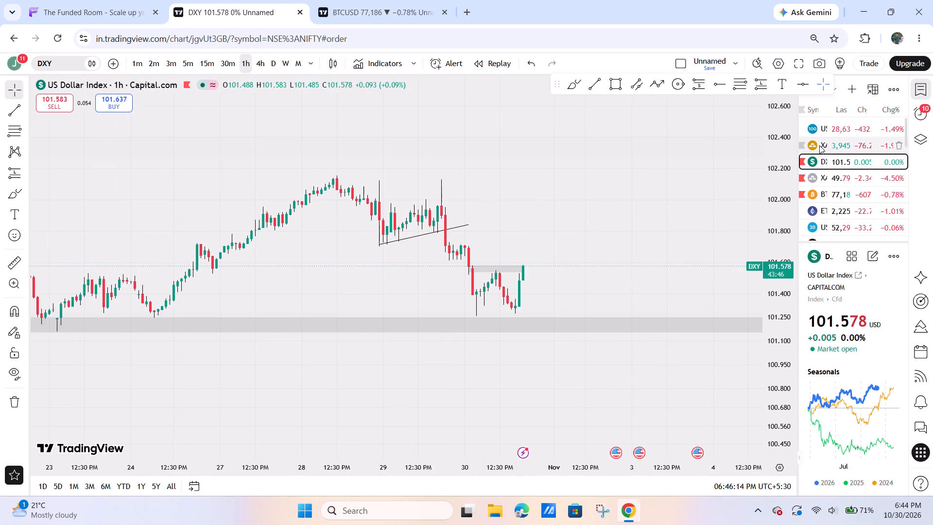
Return to XAU/USD on the 1-hour chart and examine the drop through both marked zones.
left_click(819, 145)
scroll(680, 283, "up", 3)
left_click_drag(595, 285, 702, 171)
scroll(660, 249, "down", 4)
left_click_drag(652, 168, 631, 187)
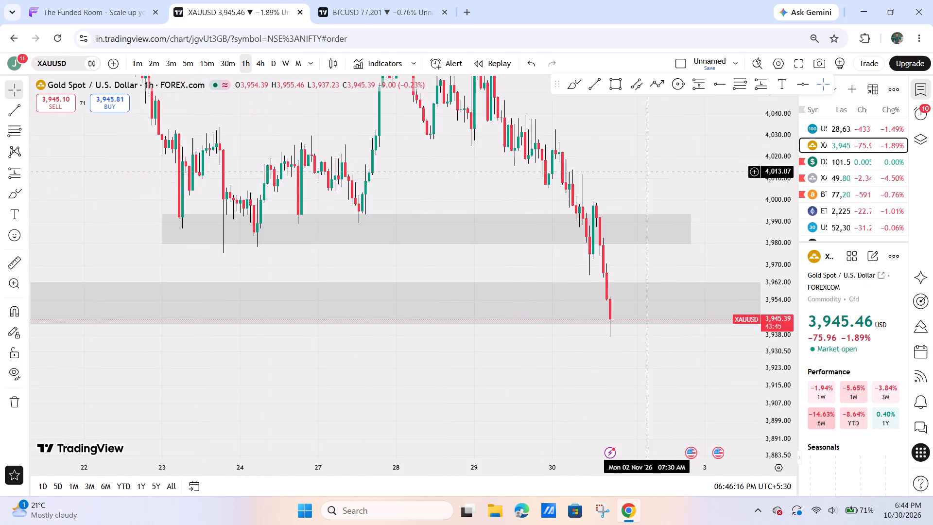
left_click_drag(631, 187, 602, 228)
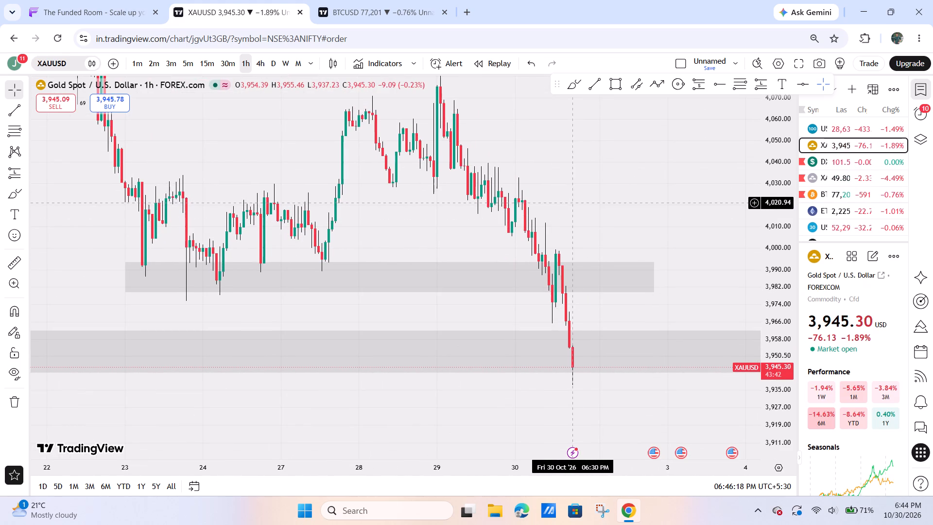
left_click_drag(791, 191, 767, 242)
left_click_drag(681, 239, 669, 239)
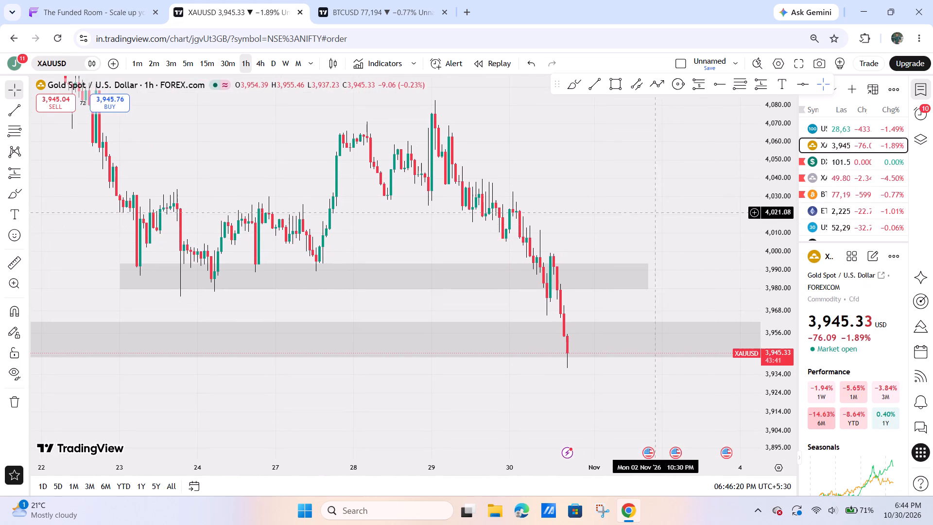
left_click_drag(626, 214, 632, 203)
scroll(686, 223, "down", 3)
left_click_drag(732, 228, 562, 228)
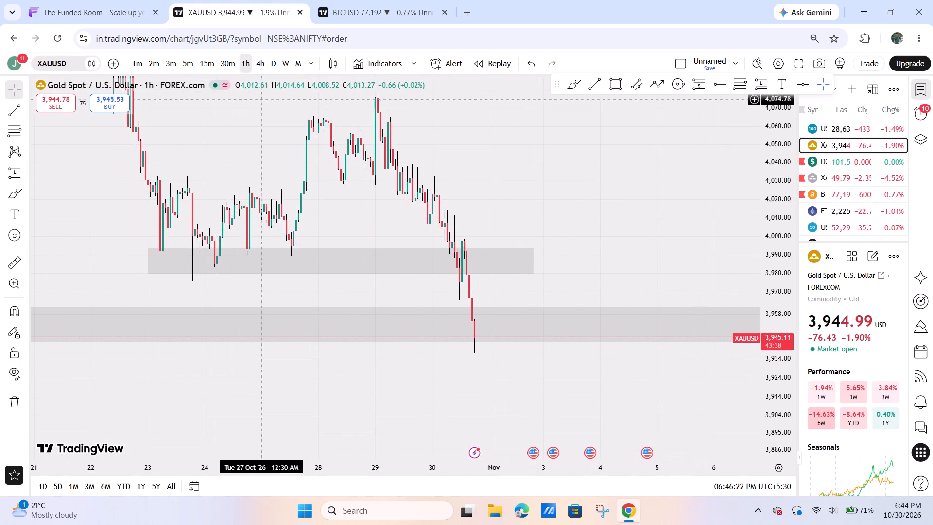
Examine the XAU/USD decline through the marked zones on the 4-hour and 30-minute charts.
left_click(268, 69)
left_click(261, 66)
left_click_drag(565, 284, 663, 271)
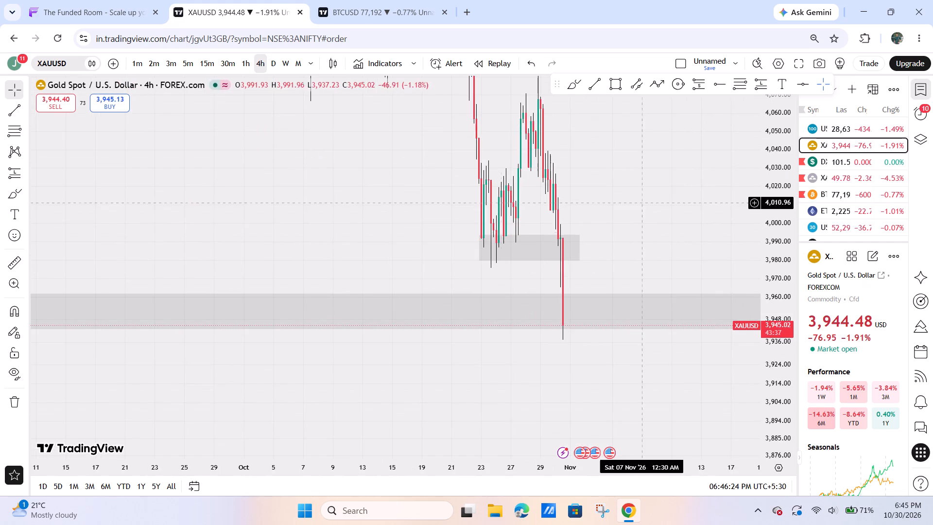
scroll(430, 263, "up", 4)
left_click(234, 69)
left_click_drag(549, 238, 676, 238)
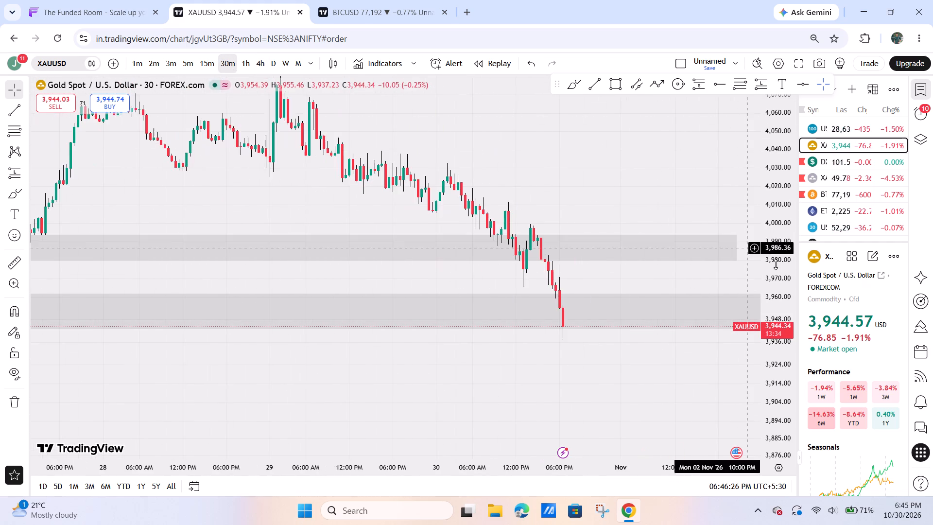
left_click_drag(786, 301, 766, 181)
left_click_drag(634, 163, 445, 156)
Switch XAU/USD back to the 1-hour chart and examine the price swings from 23 to 30 October.
left_click(244, 60)
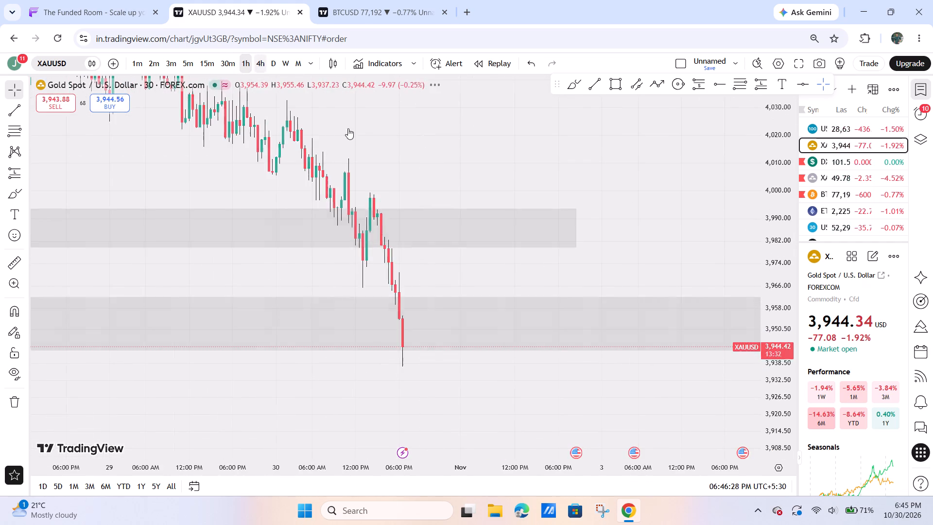
scroll(444, 202, "up", 4)
left_click_drag(416, 189, 754, 176)
left_click_drag(795, 157, 748, 238)
left_click_drag(612, 160, 542, 233)
scroll(547, 233, "down", 3)
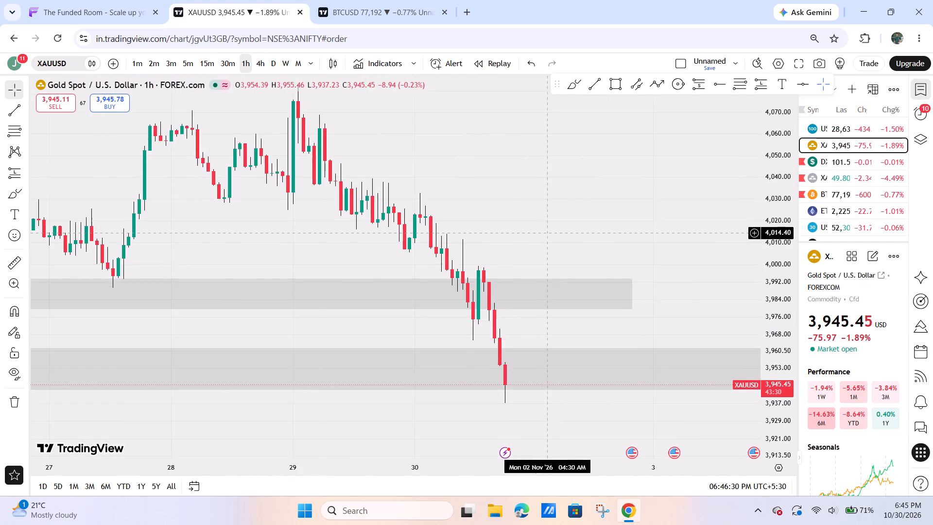
scroll(557, 235, "down", 3)
left_click_drag(765, 192, 753, 232)
left_click_drag(687, 213, 568, 243)
left_click_drag(580, 219, 619, 155)
left_click_drag(614, 151, 586, 166)
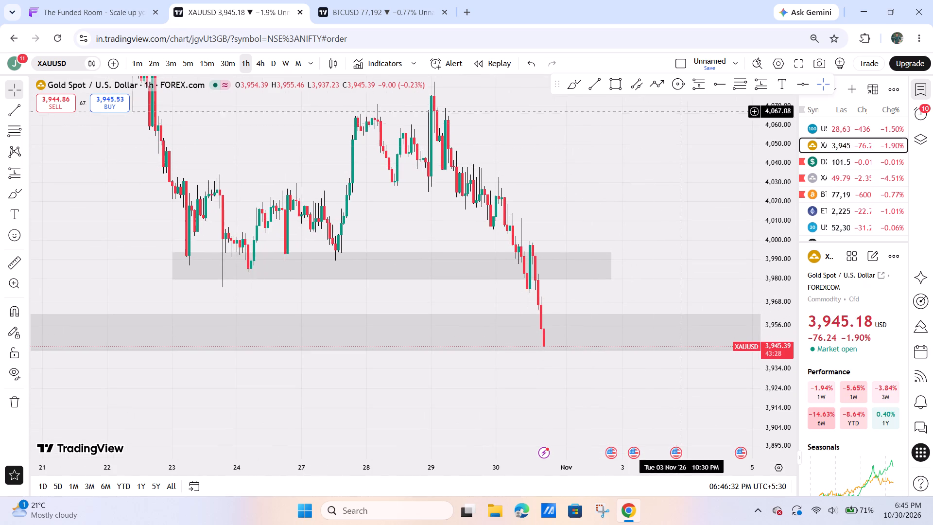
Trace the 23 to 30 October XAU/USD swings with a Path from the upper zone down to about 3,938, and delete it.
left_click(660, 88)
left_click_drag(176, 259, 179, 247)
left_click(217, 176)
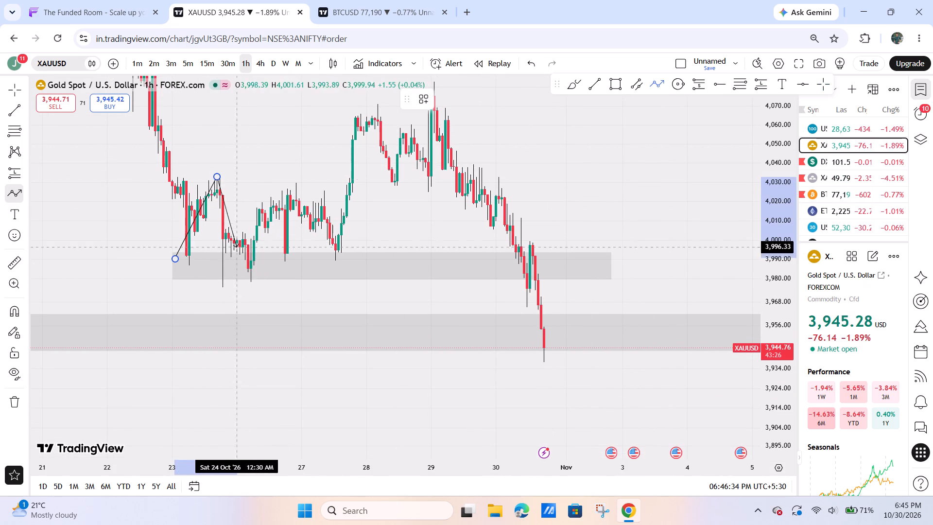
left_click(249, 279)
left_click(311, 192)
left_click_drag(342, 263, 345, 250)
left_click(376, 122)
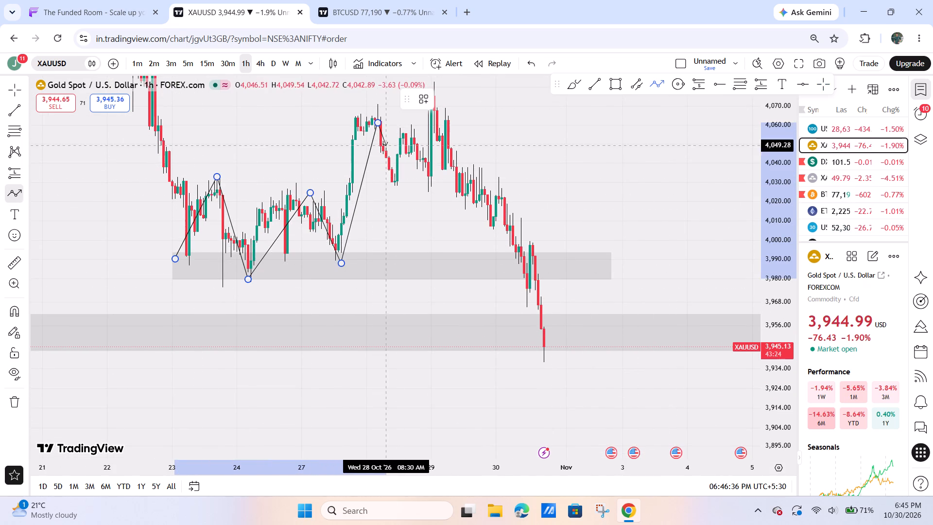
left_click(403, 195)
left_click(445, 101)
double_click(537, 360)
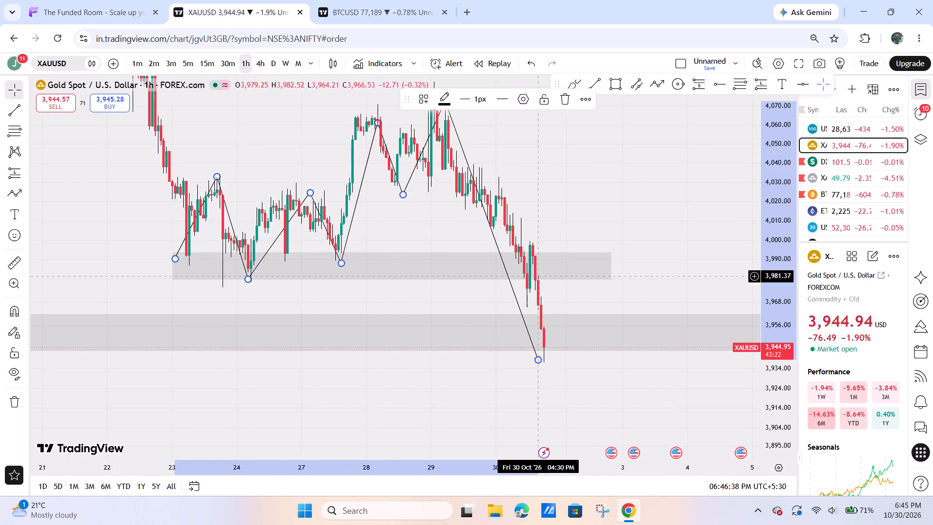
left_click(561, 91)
Examine the 1-hour XAU/USD highs above the upper zone and the fall into the lower zone.
left_click_drag(576, 111, 658, 142)
left_click_drag(768, 147, 777, 181)
left_click_drag(773, 188, 678, 206)
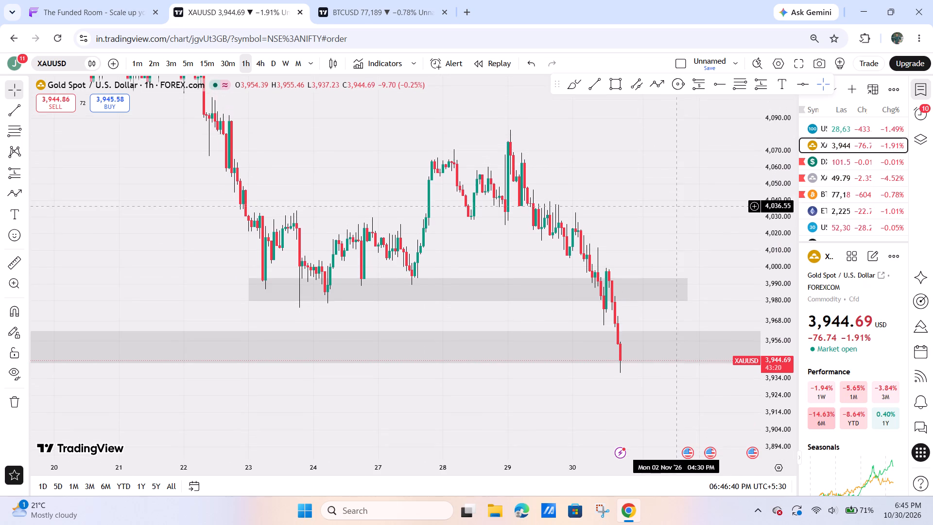
scroll(665, 206, "down", 3)
left_click_drag(702, 223, 569, 221)
scroll(607, 195, "up", 2)
left_click_drag(552, 190, 617, 203)
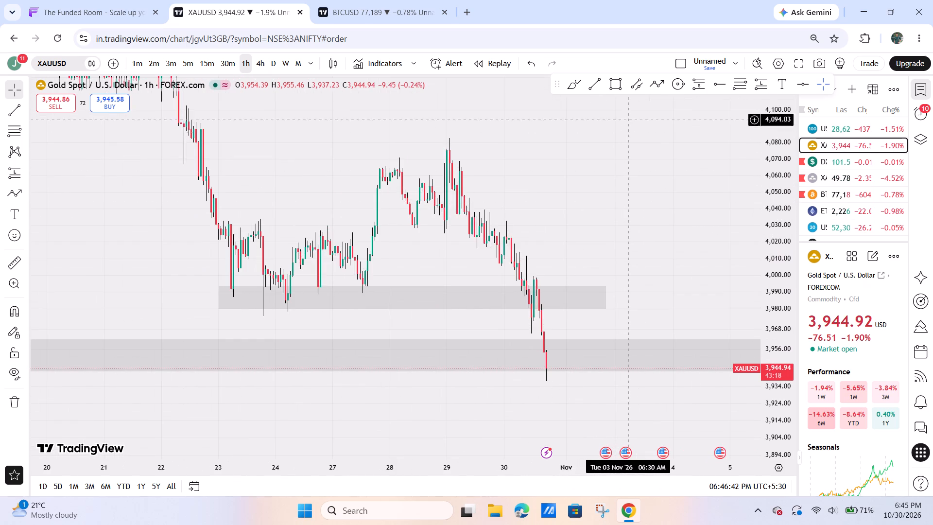
left_click_drag(588, 158, 519, 146)
On the XAU/USD 4-hour chart, draw a rectangle over the late-October highs from 4,086.34 to 4,060.04, starting 21 October.
left_click(254, 66)
left_click_drag(571, 258, 668, 259)
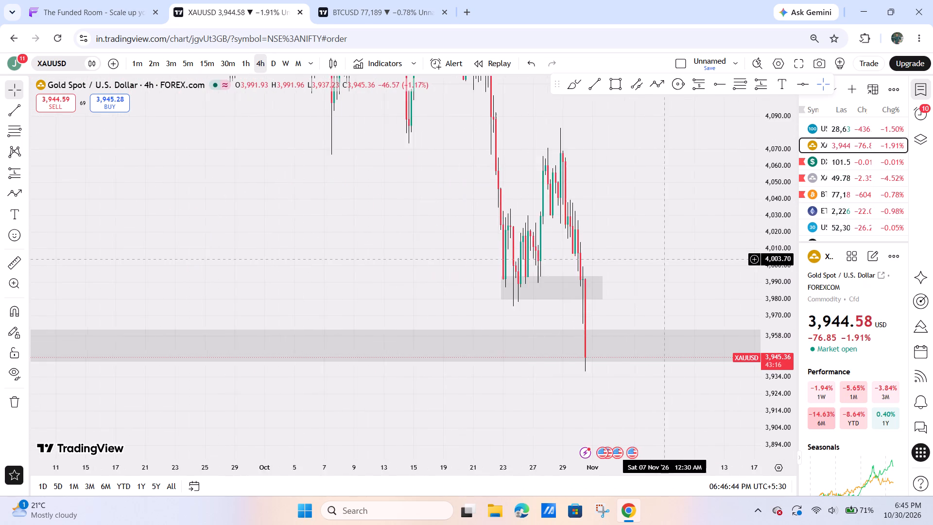
left_click_drag(668, 259, 670, 260)
scroll(615, 261, "up", 3)
left_click_drag(607, 231, 601, 262)
left_click(620, 86)
left_click_drag(391, 180, 395, 179)
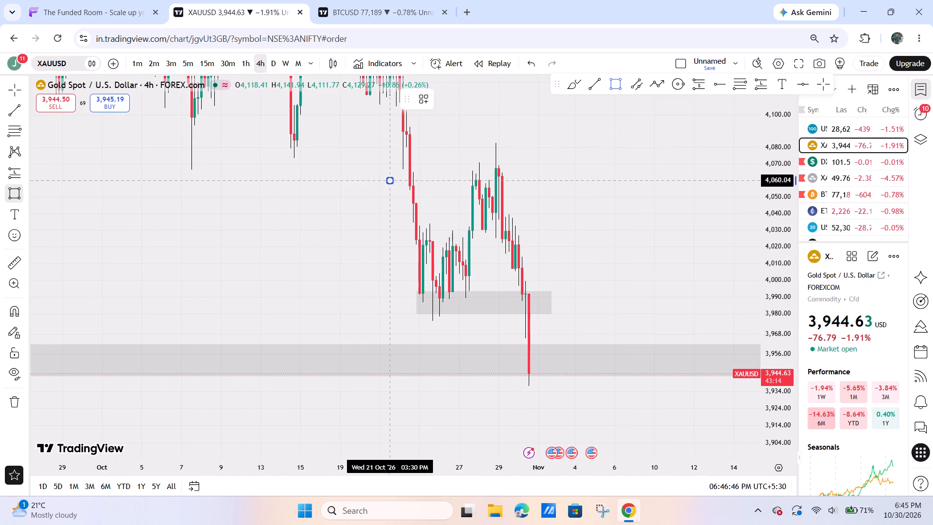
left_click_drag(395, 179, 402, 177)
left_click(637, 138)
Shorten the new XAU/USD highs rectangle to end about 3 November and lower its upper edge to 4,082.67.
left_click_drag(632, 219, 714, 207)
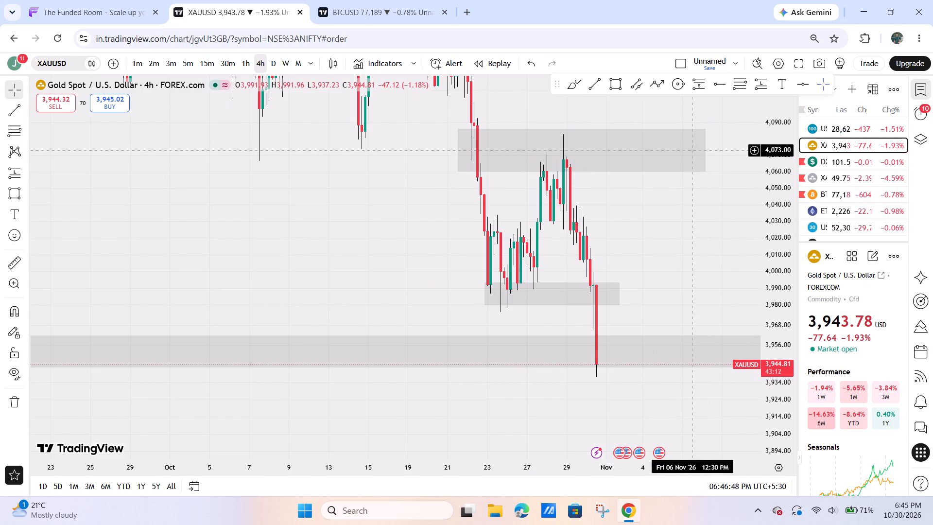
left_click_drag(710, 152, 639, 155)
left_click_drag(640, 154, 558, 155)
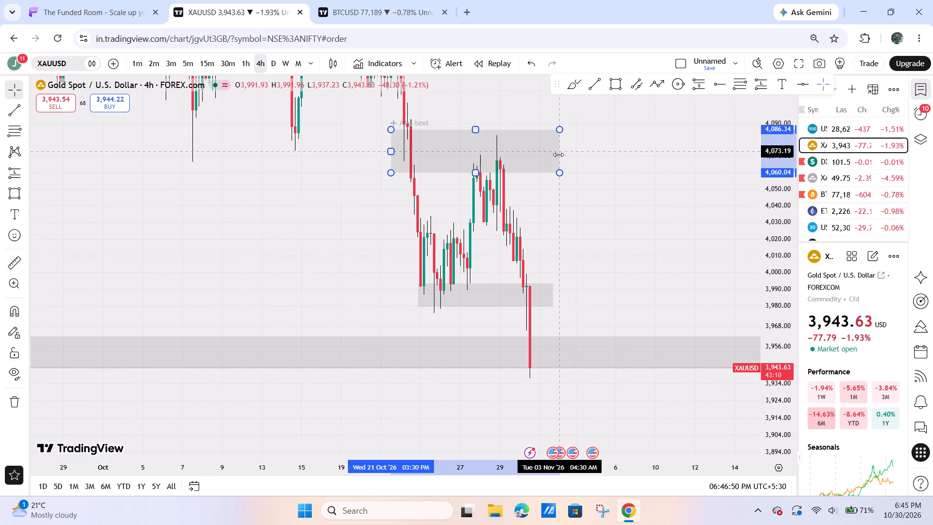
left_click_drag(558, 155, 567, 154)
left_click_drag(476, 131, 475, 136)
left_click_drag(578, 209, 625, 209)
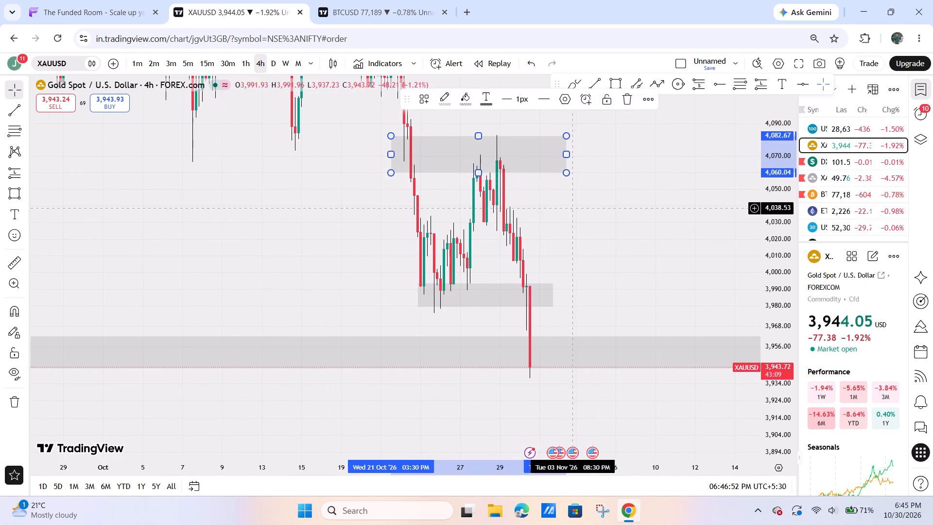
Shift the small rectangle under the late-October lows to 22–30 October, spanning 3,991.59 to 3,977.44.
left_click_drag(625, 209, 685, 209)
scroll(677, 240, "up", 3)
left_click_drag(776, 181, 757, 217)
left_click_drag(702, 230, 719, 203)
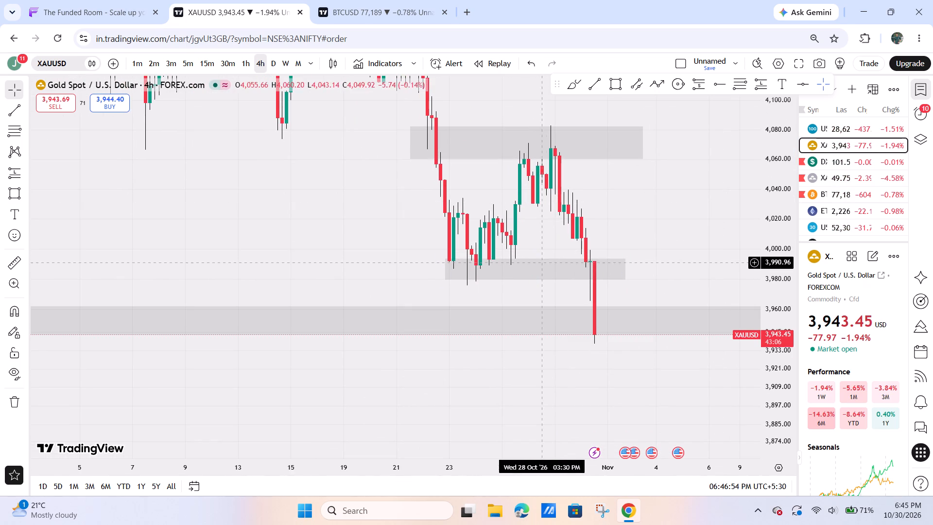
left_click(547, 260)
left_click_drag(548, 260, 524, 263)
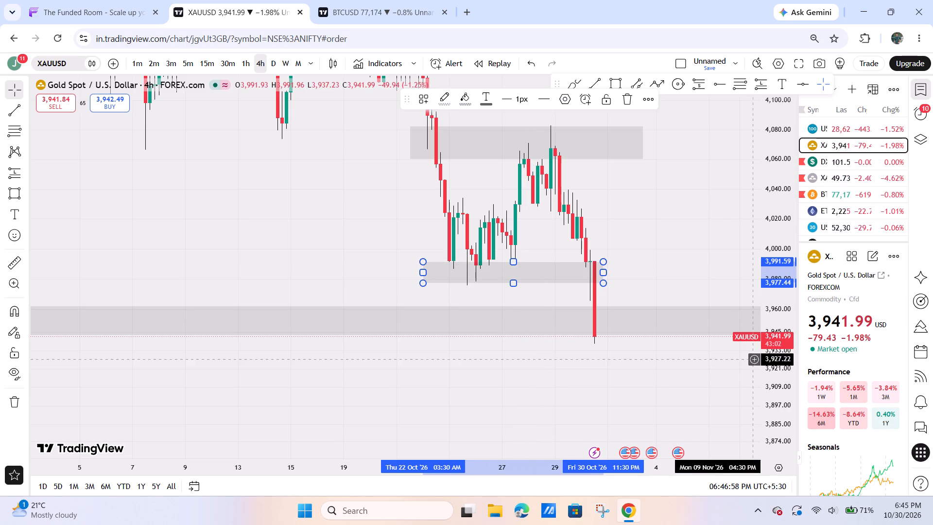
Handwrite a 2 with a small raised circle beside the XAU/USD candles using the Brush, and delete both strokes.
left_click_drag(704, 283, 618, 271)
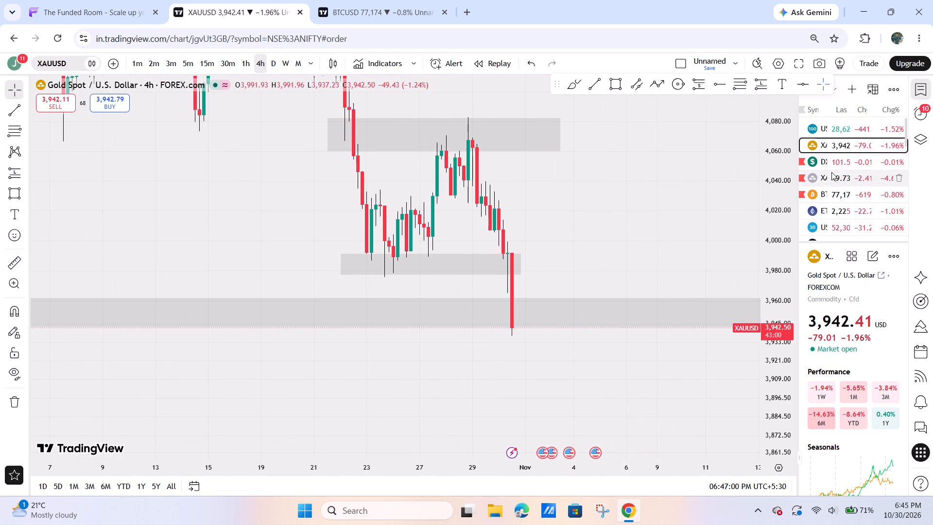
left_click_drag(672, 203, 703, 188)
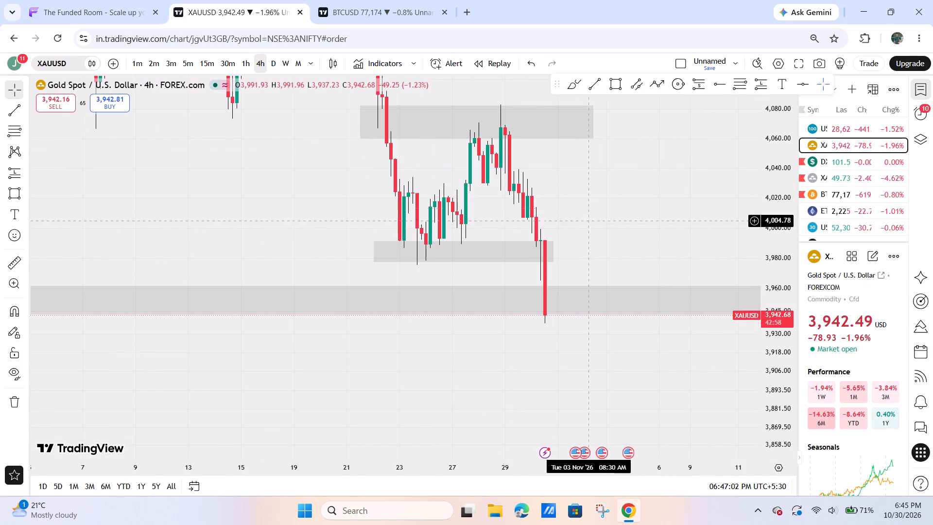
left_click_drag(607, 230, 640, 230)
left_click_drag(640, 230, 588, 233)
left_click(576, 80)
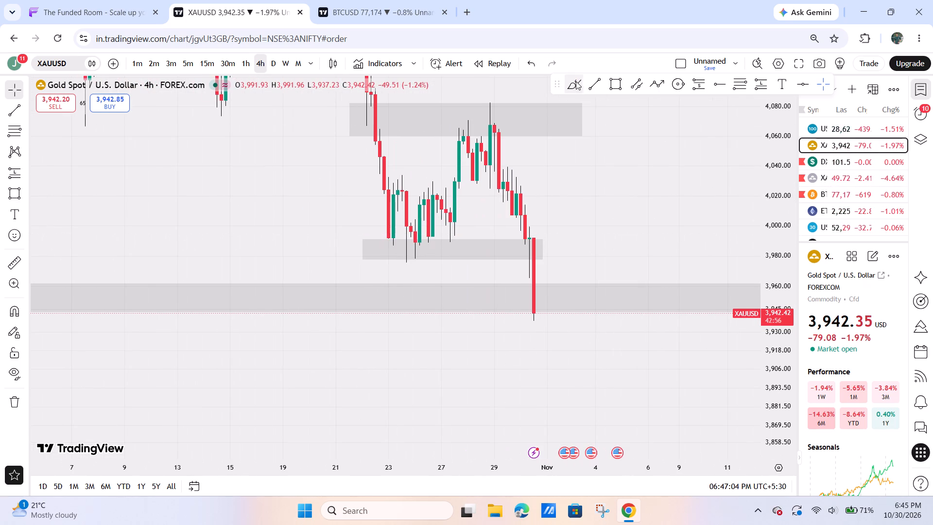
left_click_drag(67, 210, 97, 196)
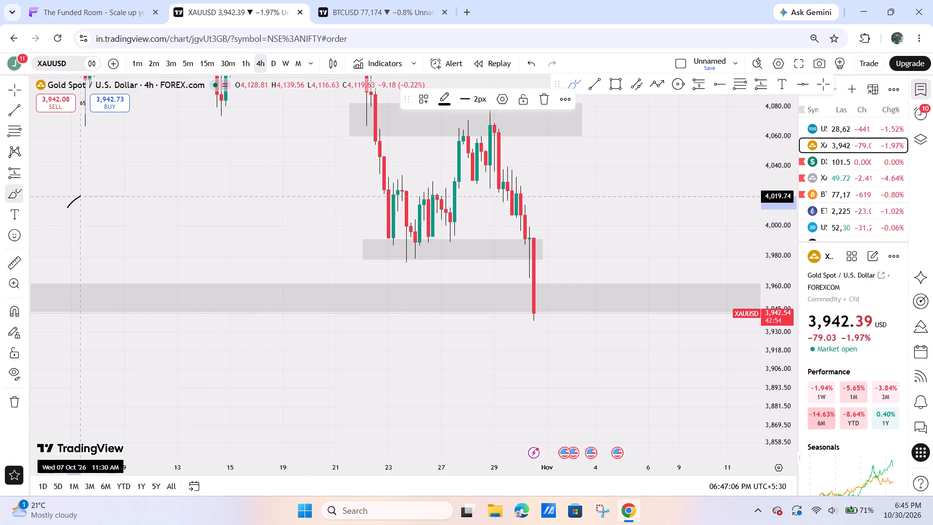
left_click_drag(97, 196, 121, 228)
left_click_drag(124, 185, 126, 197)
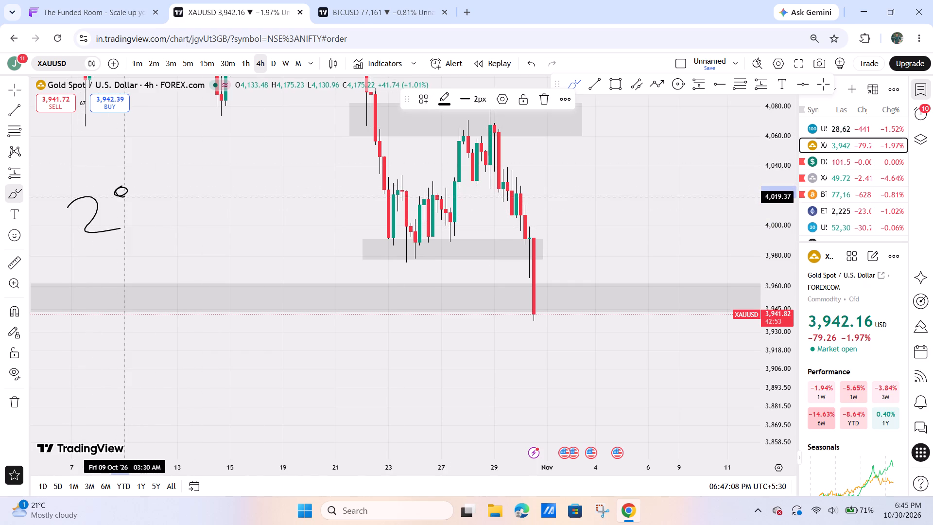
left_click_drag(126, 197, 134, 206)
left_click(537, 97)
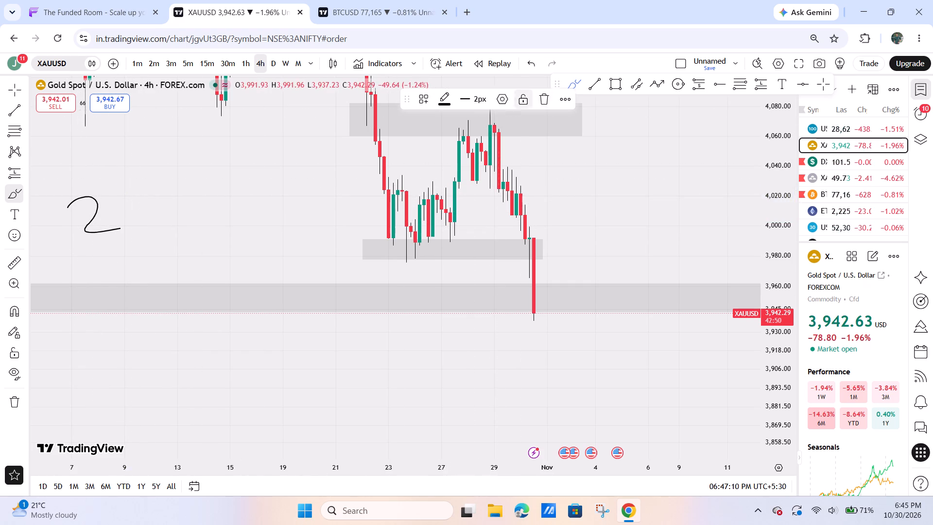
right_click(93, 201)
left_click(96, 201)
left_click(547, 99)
Narrow the XAU/USD highs rectangle to 22–30 October, with its upper edge at 4,083.52 and lower edge at about 4,068.
left_click_drag(576, 188, 644, 191)
left_click_drag(642, 194, 617, 252)
left_click_drag(776, 170, 769, 217)
left_click_drag(749, 233, 646, 234)
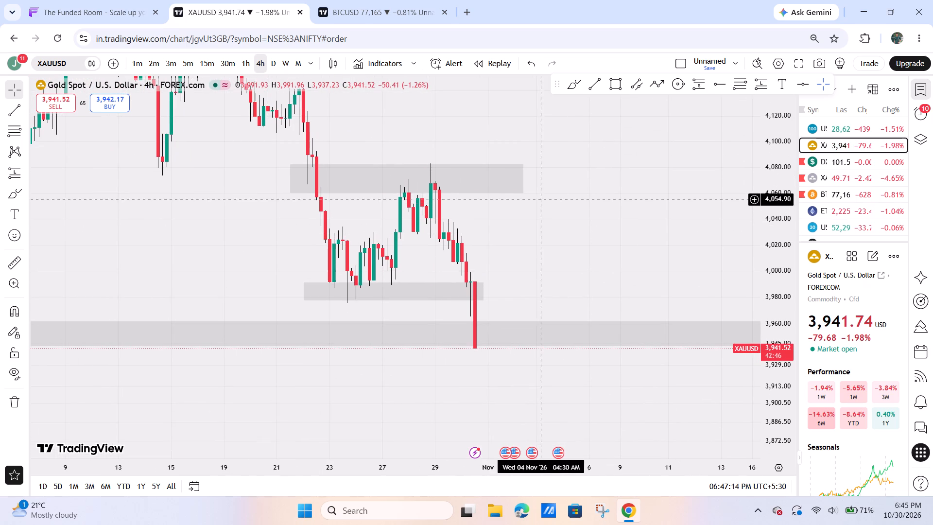
left_click_drag(509, 192, 525, 191)
left_click_drag(536, 176, 479, 168)
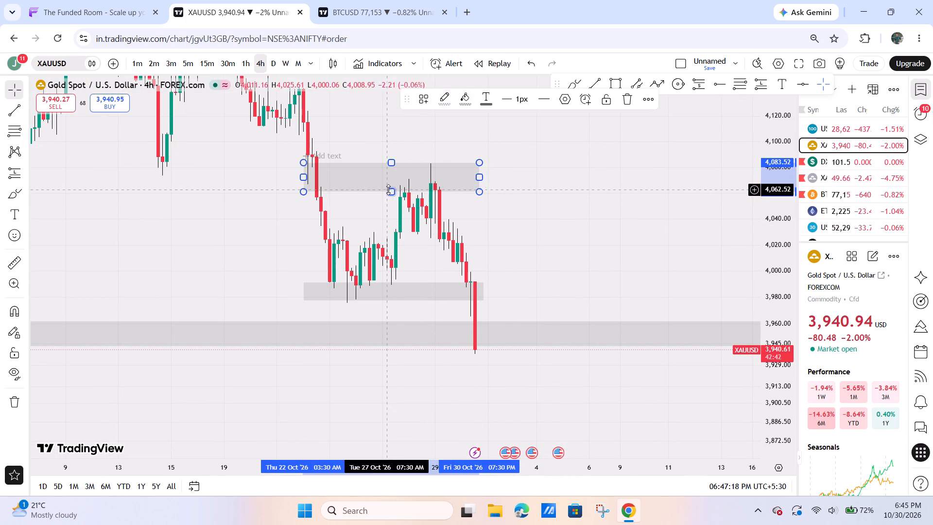
left_click_drag(388, 190, 394, 183)
Switch the XAU/USD chart to 1-hour candles and hide the watchlist to widen the chart.
left_click_drag(589, 233, 634, 238)
left_click_drag(775, 197, 740, 252)
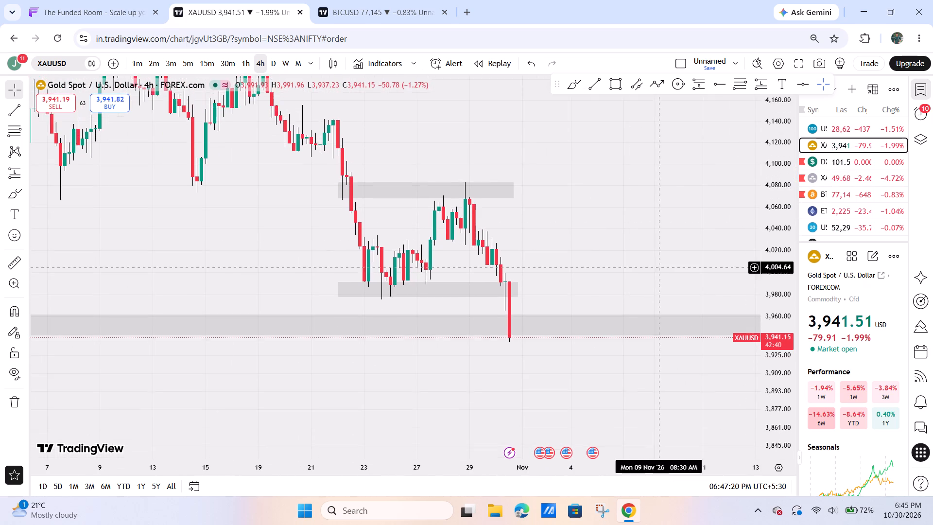
left_click_drag(619, 267, 693, 242)
left_click(240, 59)
scroll(598, 256, "up", 2)
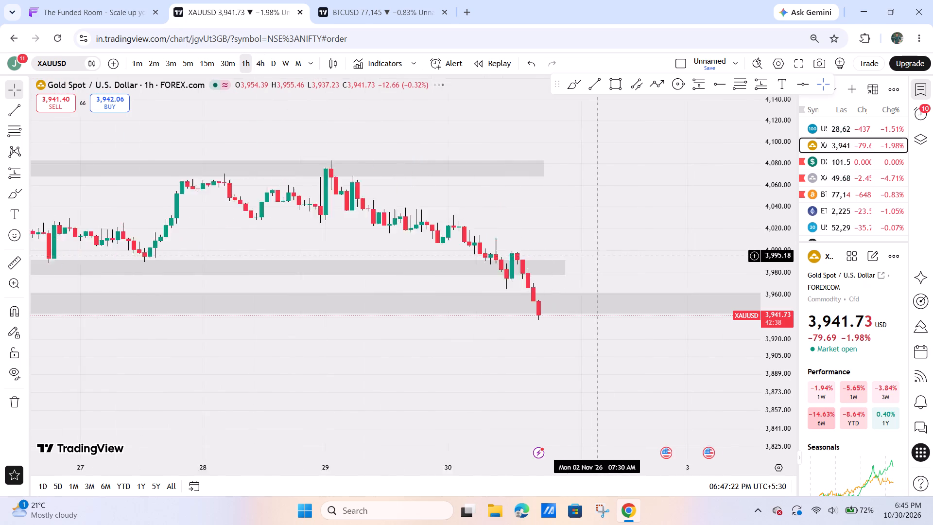
scroll(598, 256, "up", 1)
scroll(602, 258, "down", 5)
left_click_drag(702, 215, 732, 215)
left_click_drag(784, 303, 810, 201)
left_click(919, 93)
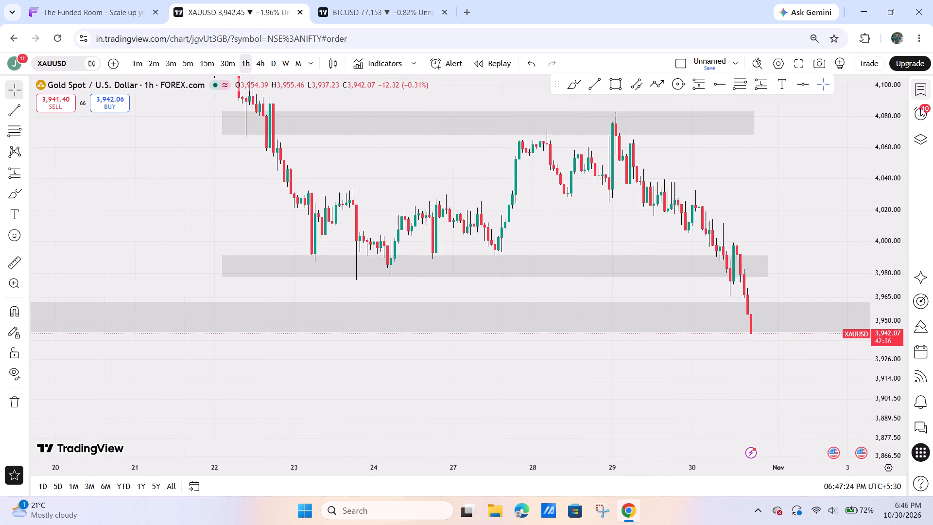
Adjust the small lows rectangle to start at 10:30 AM on 22 October and end late on 30 October.
left_click_drag(902, 166, 888, 191)
left_click_drag(829, 197, 669, 218)
left_click_drag(642, 214, 611, 225)
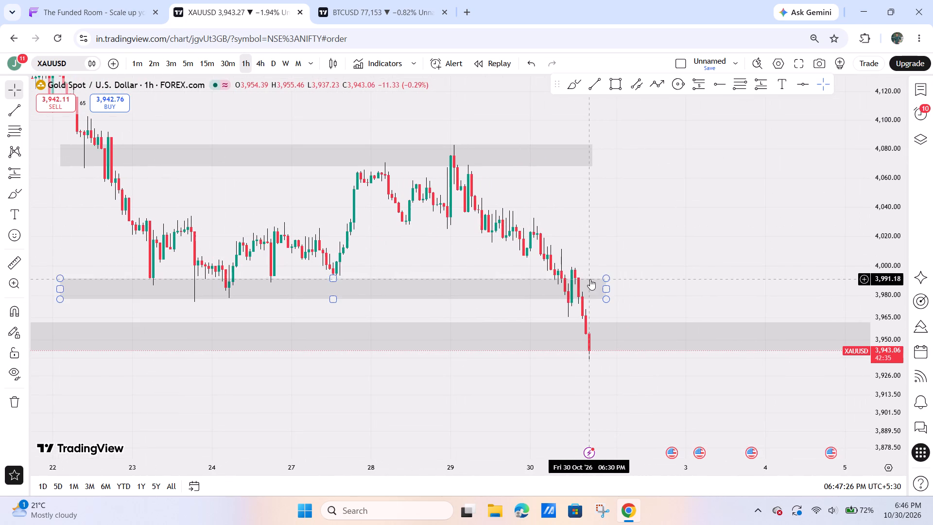
left_click_drag(590, 279, 614, 279)
left_click_drag(633, 288, 605, 290)
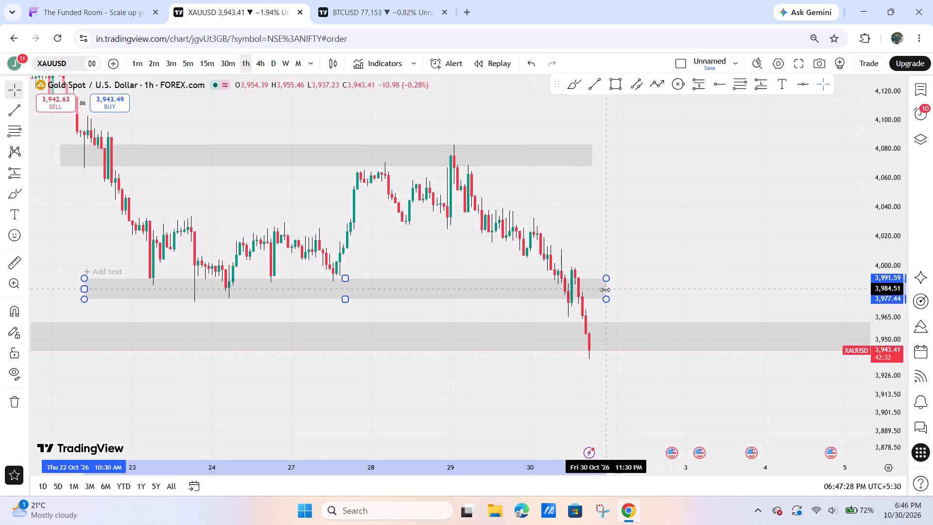
left_click_drag(605, 290, 601, 291)
Examine the 1-hour XAU/USD swings between the highs rectangle and the lows rectangle.
left_click_drag(655, 296, 787, 288)
left_click_drag(898, 315, 878, 175)
left_click_drag(862, 180, 820, 212)
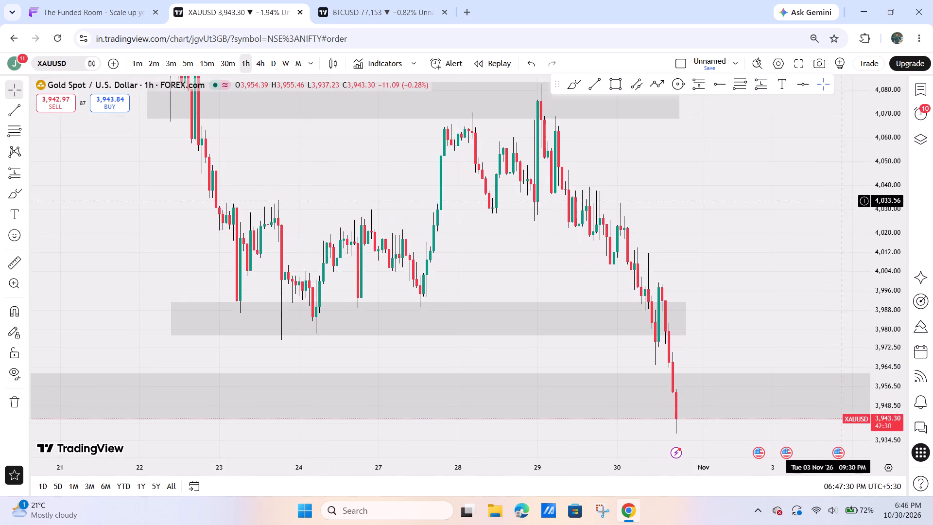
left_click_drag(893, 169, 850, 229)
left_click_drag(701, 225, 615, 225)
left_click_drag(622, 186, 700, 181)
left_click_drag(394, 181, 378, 226)
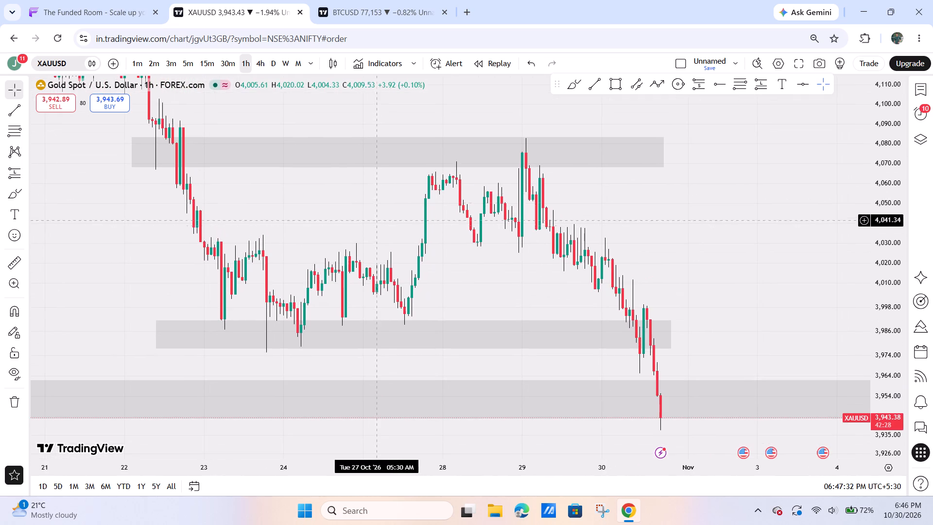
left_click(391, 138)
left_click_drag(434, 184, 430, 189)
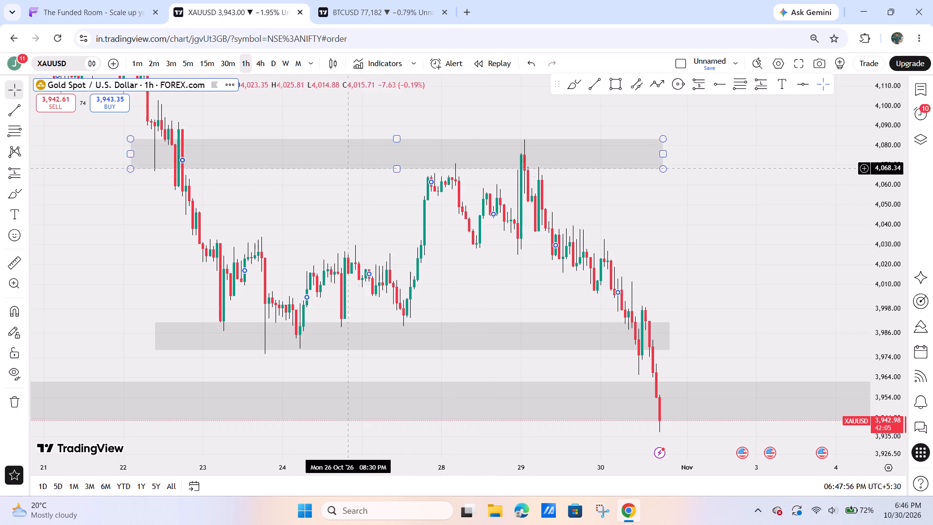
On the XAU/USD 4-hour chart, extend the end of the small lows rectangle to about 3 November.
left_click(262, 68)
left_click_drag(801, 320, 823, 193)
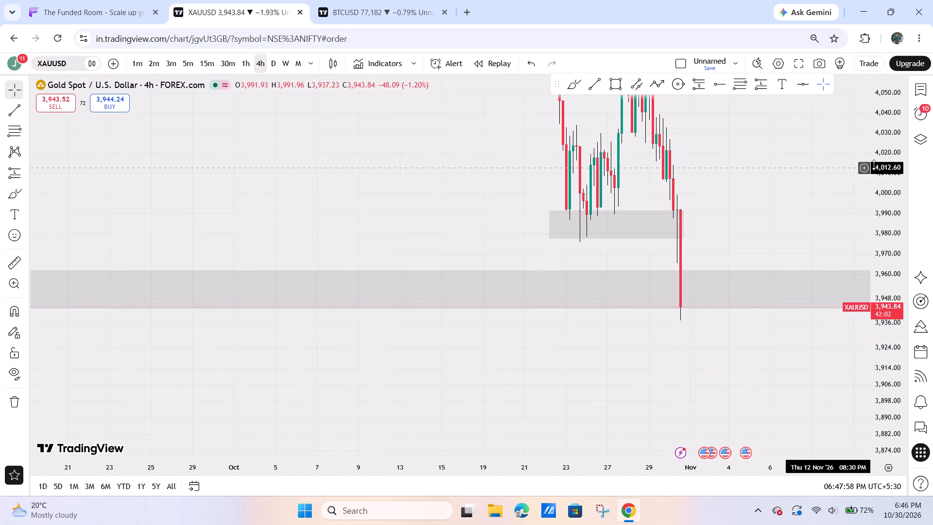
left_click_drag(874, 165, 866, 277)
left_click_drag(748, 409, 837, 413)
scroll(663, 431, "up", 3)
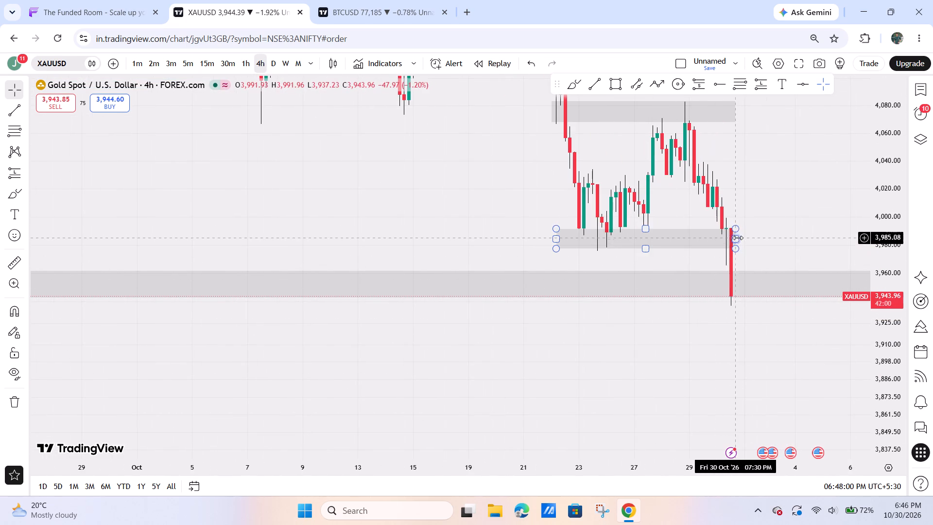
left_click_drag(737, 237, 775, 236)
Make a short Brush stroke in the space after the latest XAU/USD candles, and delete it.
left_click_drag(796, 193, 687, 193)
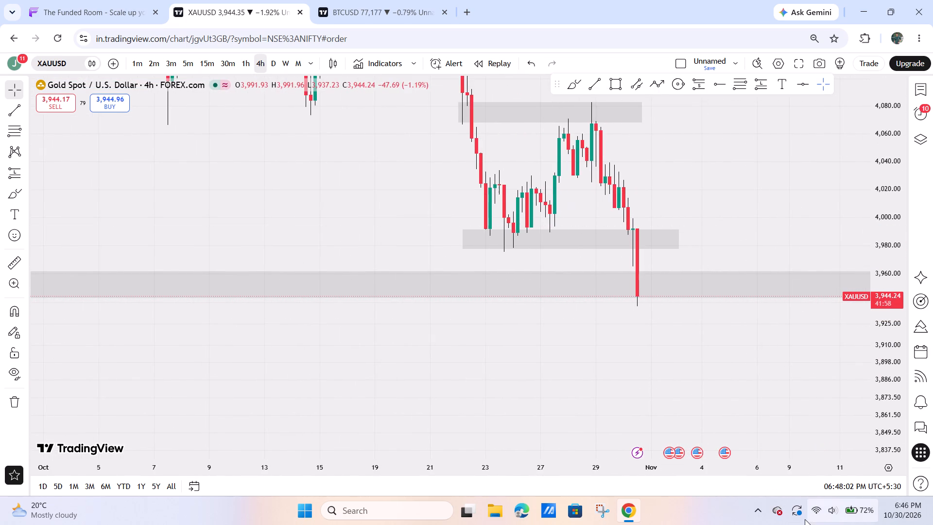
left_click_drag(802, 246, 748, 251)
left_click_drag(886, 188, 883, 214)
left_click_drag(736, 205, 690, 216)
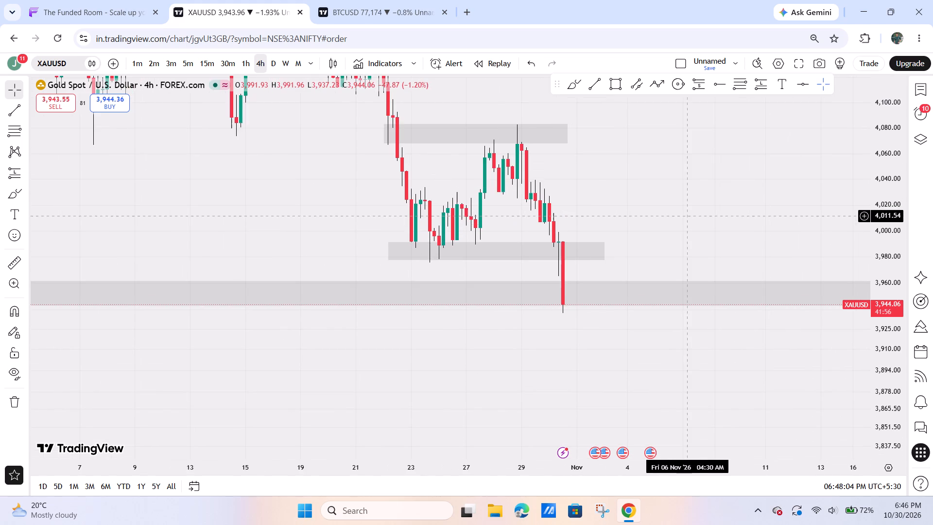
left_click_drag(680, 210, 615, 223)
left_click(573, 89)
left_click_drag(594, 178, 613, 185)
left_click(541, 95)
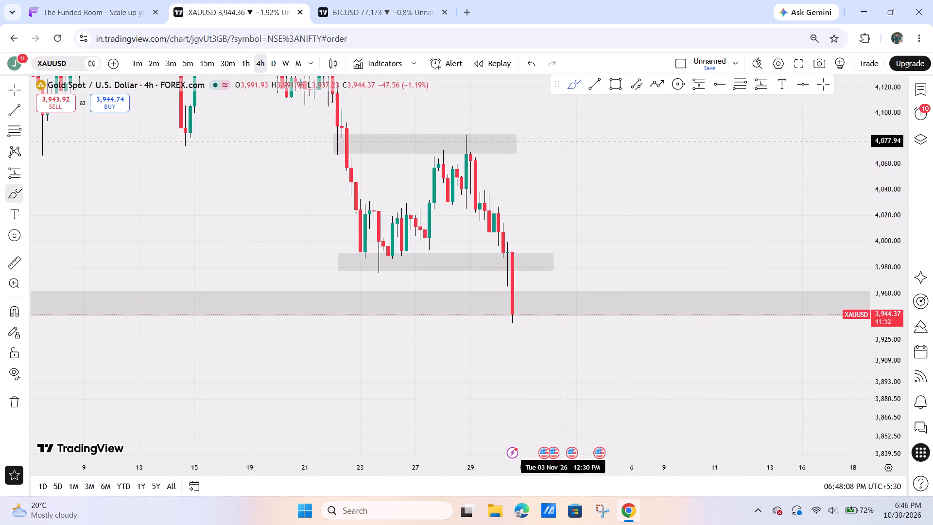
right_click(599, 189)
Extend the end of the XAU/USD highs rectangle to about 2 November.
left_click_drag(598, 212, 760, 220)
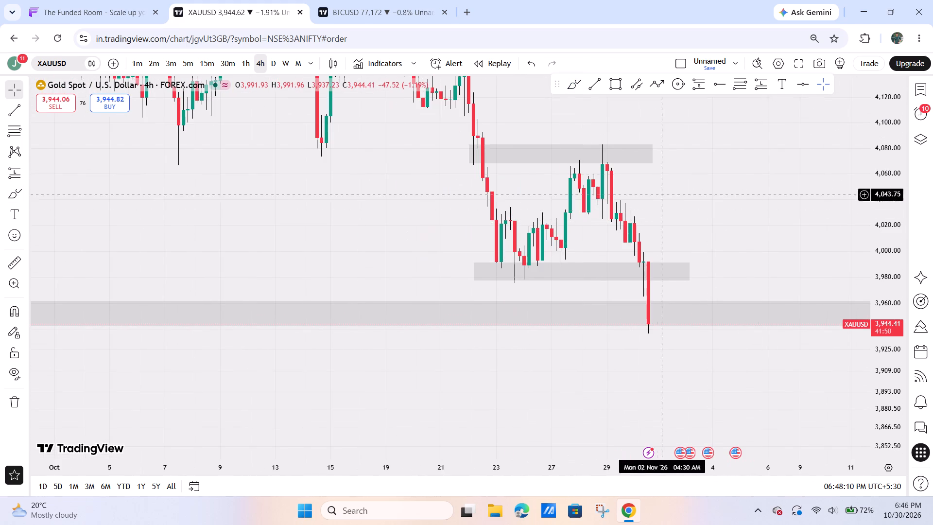
left_click_drag(656, 153, 678, 151)
left_click_drag(720, 186, 640, 206)
left_click_drag(705, 223, 748, 210)
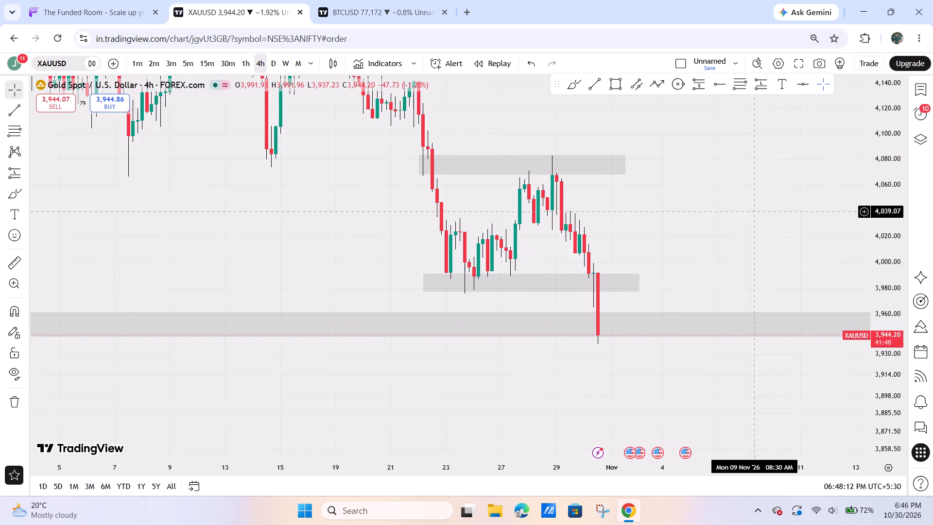
On the separate BTCUSD 15-minute chart, extend the short position's end to about 10:45 PM on 30 October.
left_click(379, 2)
left_click_drag(658, 281, 727, 200)
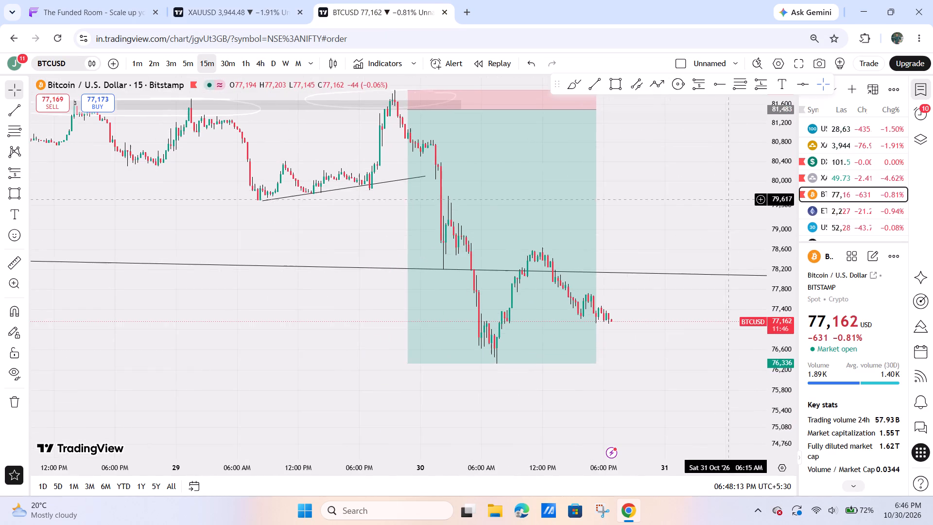
left_click_drag(777, 181, 765, 222)
left_click_drag(695, 240, 639, 265)
left_click_drag(560, 140, 614, 143)
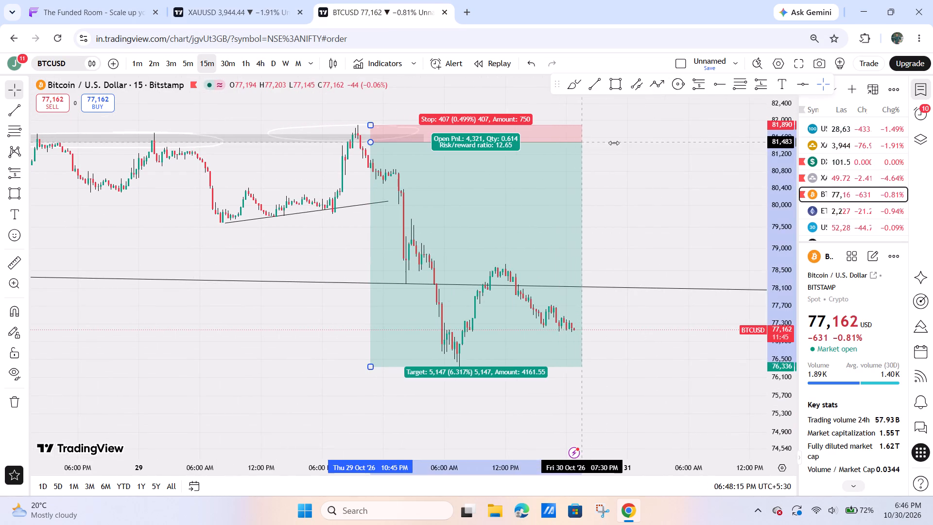
left_click_drag(614, 143, 615, 143)
left_click_drag(658, 163, 670, 214)
scroll(675, 224, "down", 3)
left_click_drag(731, 251, 683, 216)
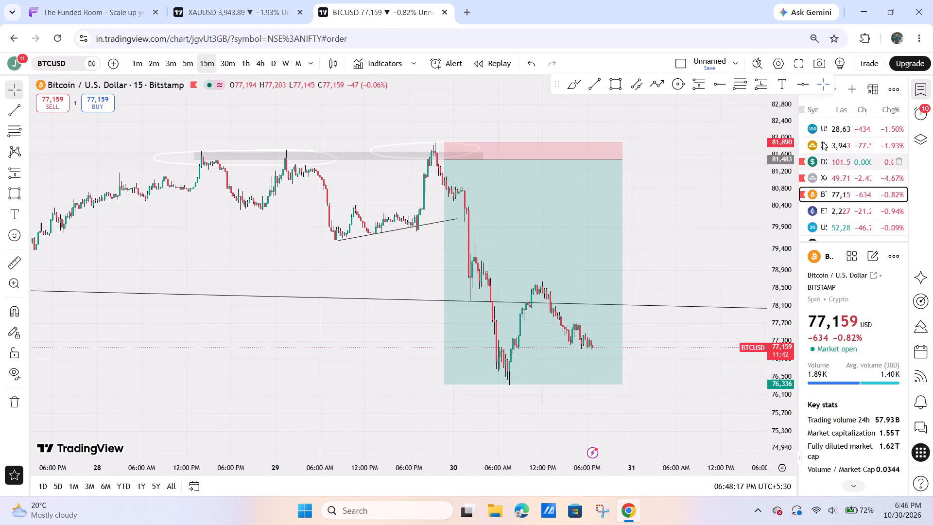
Load XAUUSD in place of BTCUSD and examine the 15-minute fall into the lower zone.
left_click(822, 141)
scroll(720, 263, "up", 3)
left_click_drag(649, 246, 722, 86)
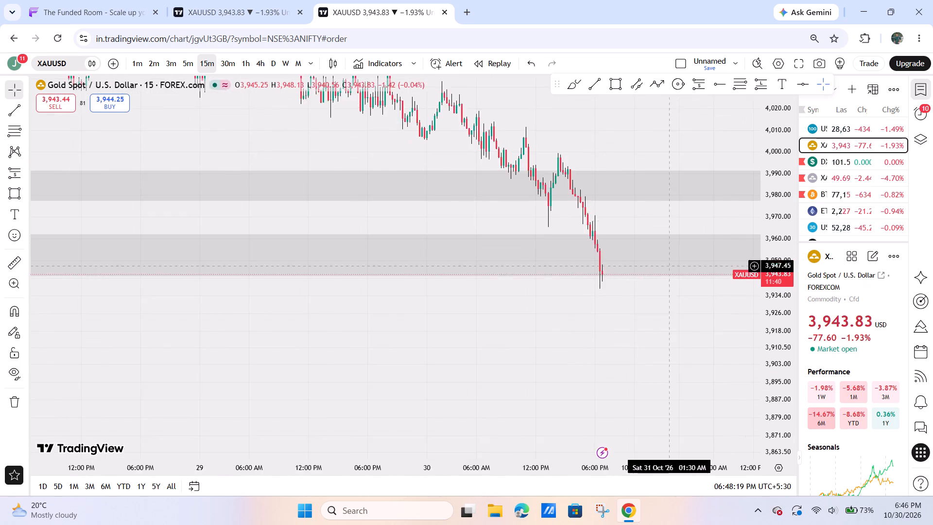
scroll(651, 307, "up", 5)
left_click_drag(643, 332, 645, 344)
Minimise the browser to show the desktop.
left_click(866, 5)
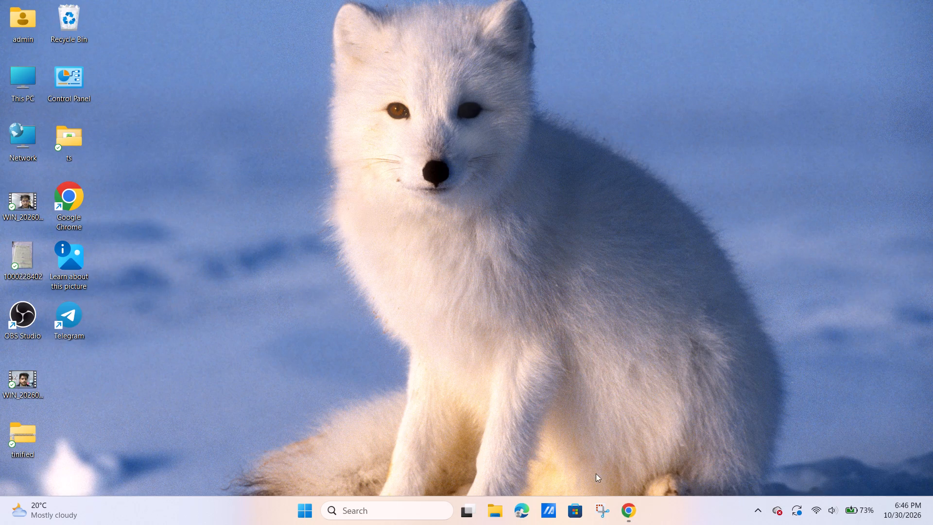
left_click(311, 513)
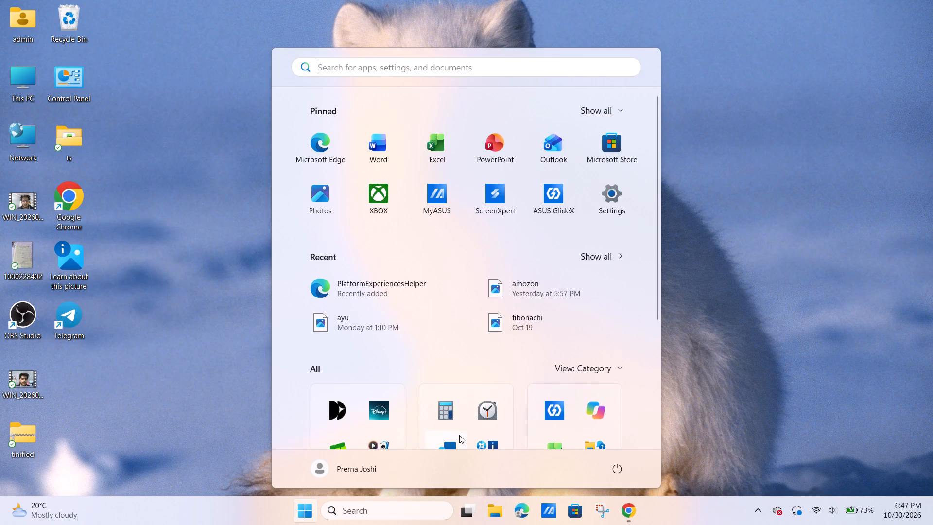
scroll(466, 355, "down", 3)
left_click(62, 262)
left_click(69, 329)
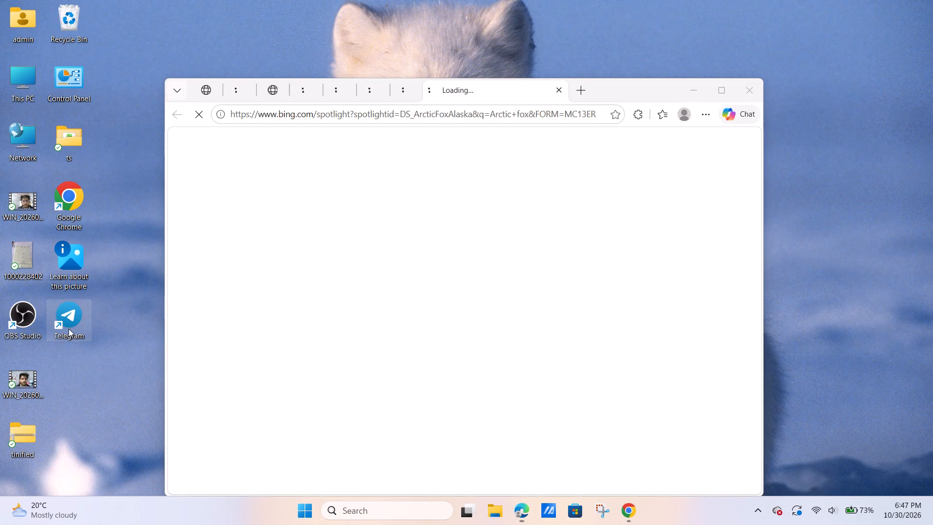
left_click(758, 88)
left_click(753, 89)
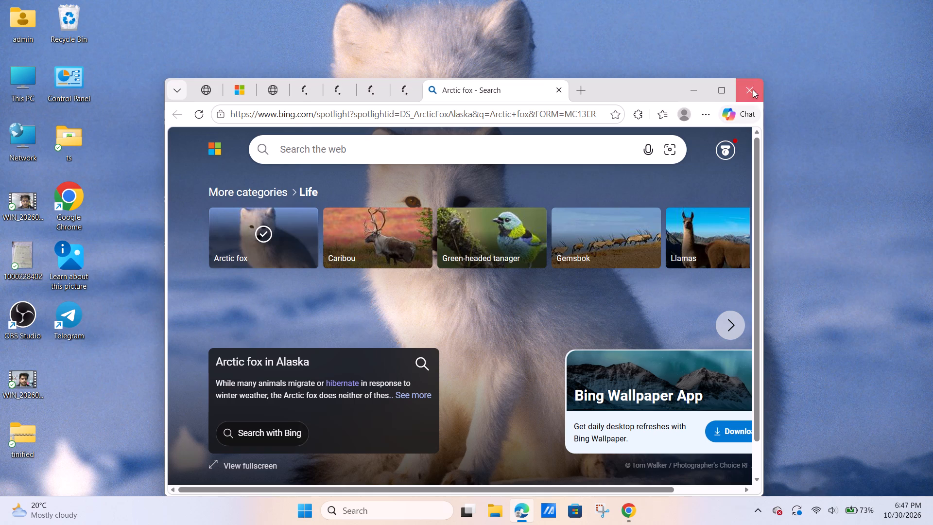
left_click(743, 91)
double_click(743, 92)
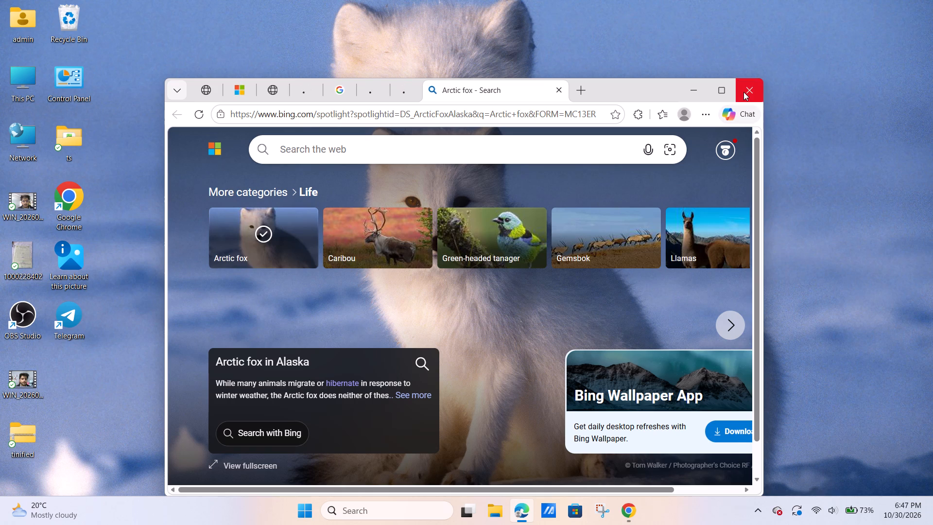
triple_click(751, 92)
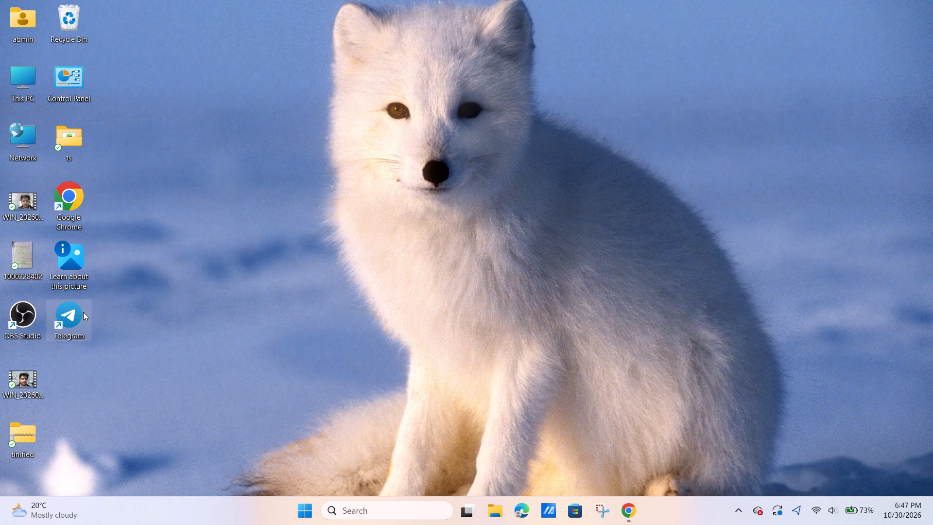
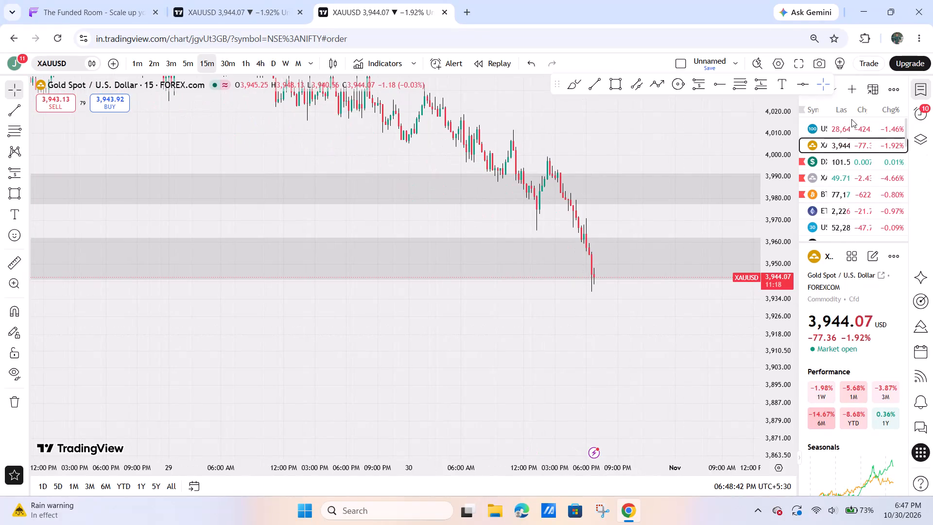
Load DXY and examine its price action around the small zone on the 15-minute and 1-hour timeframes.
left_click(829, 163)
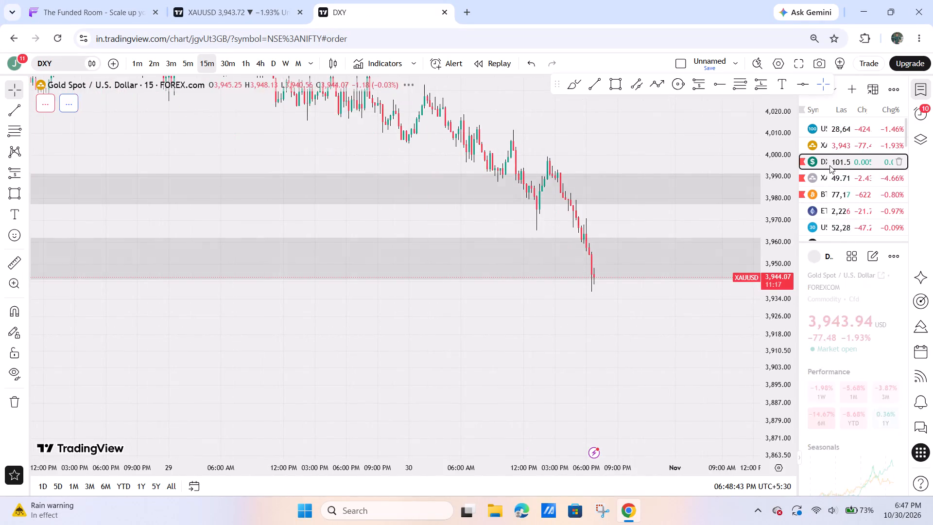
left_click_drag(679, 271, 676, 158)
scroll(686, 244, "up", 3)
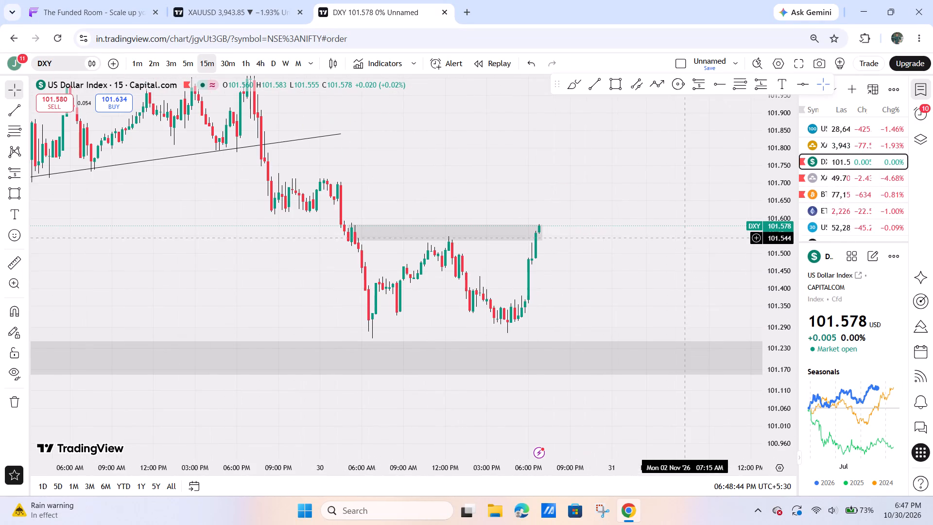
left_click(251, 67)
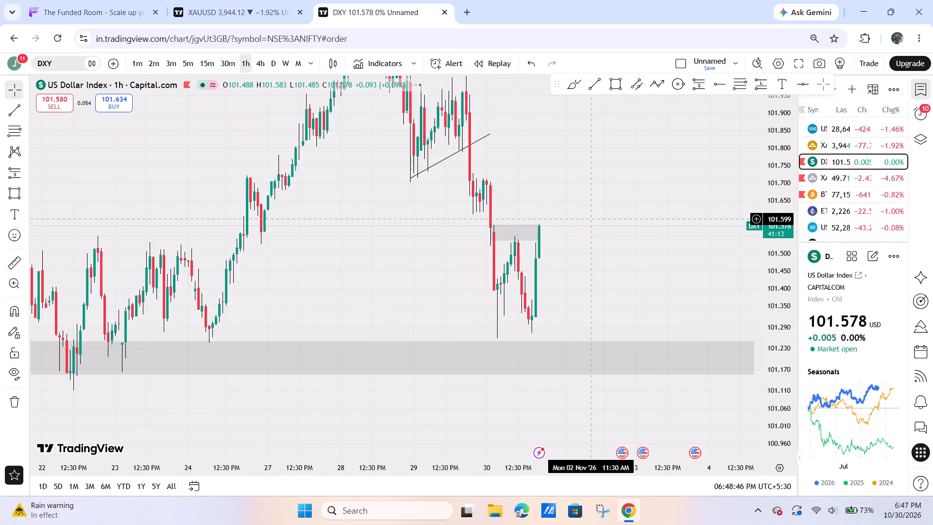
left_click_drag(601, 217, 717, 213)
Load XAUUSD and examine price around the lower zones on the 1-hour, 15-minute and 5-minute timeframes.
left_click(824, 141)
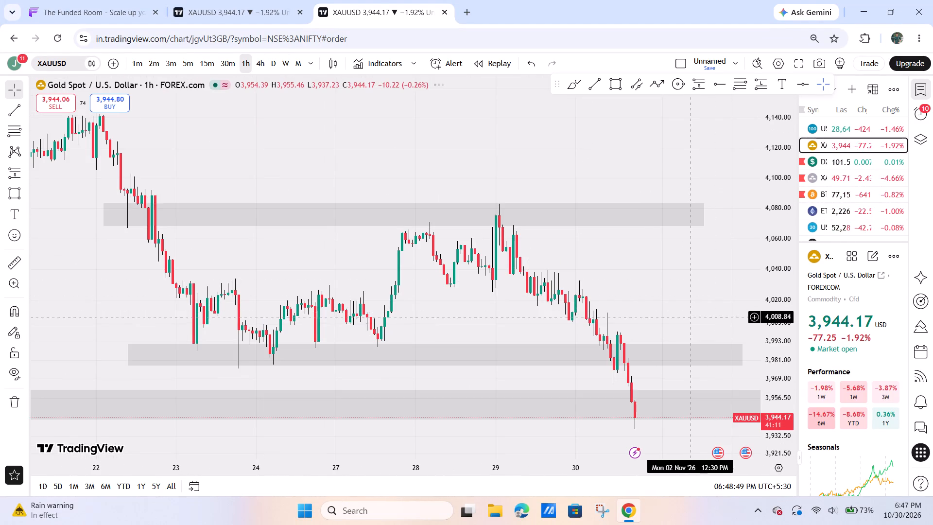
left_click_drag(690, 315, 665, 182)
left_click(203, 65)
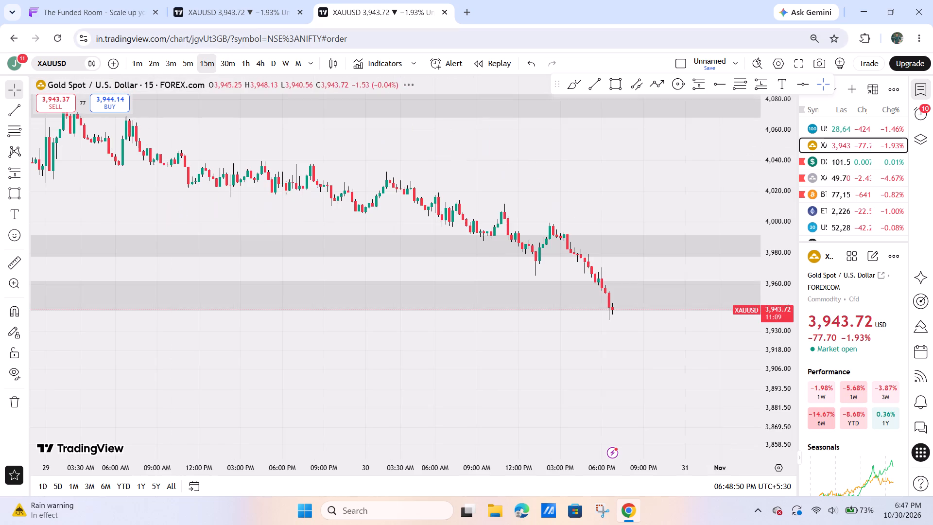
left_click_drag(798, 404, 768, 106)
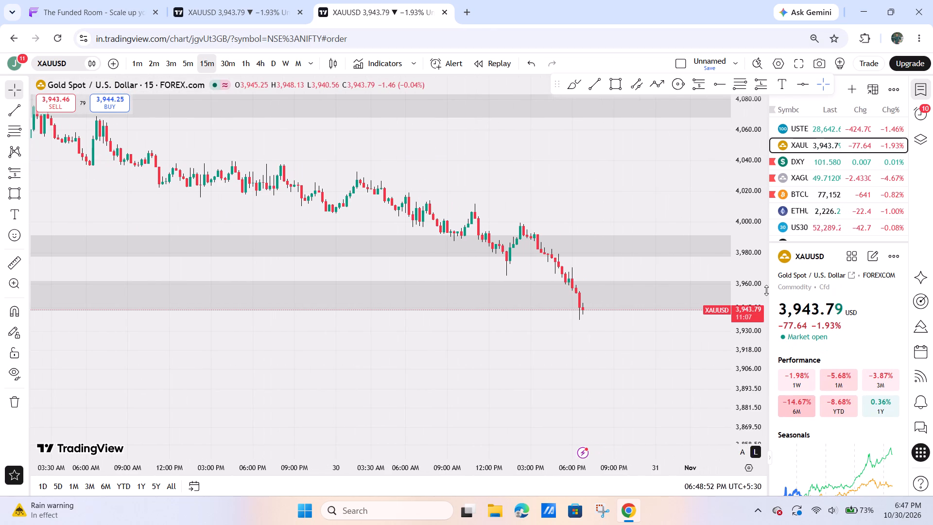
left_click_drag(769, 293, 797, 292)
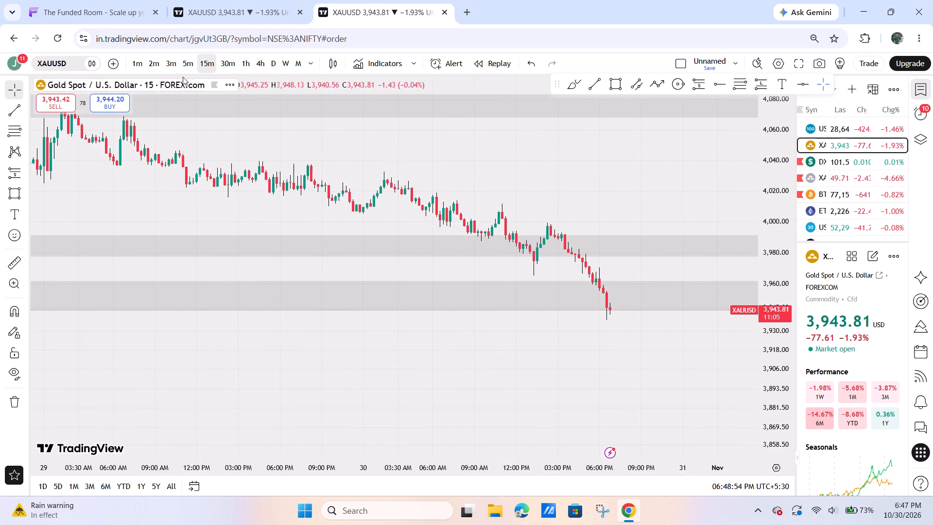
left_click(186, 66)
left_click_drag(784, 410, 735, 55)
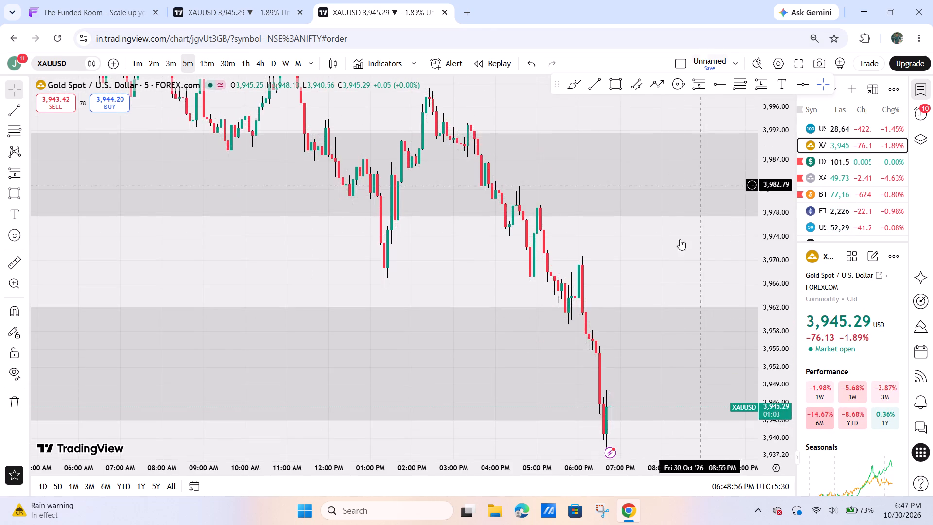
scroll(670, 253, "up", 7)
left_click_drag(618, 269, 728, 150)
scroll(723, 229, "down", 5)
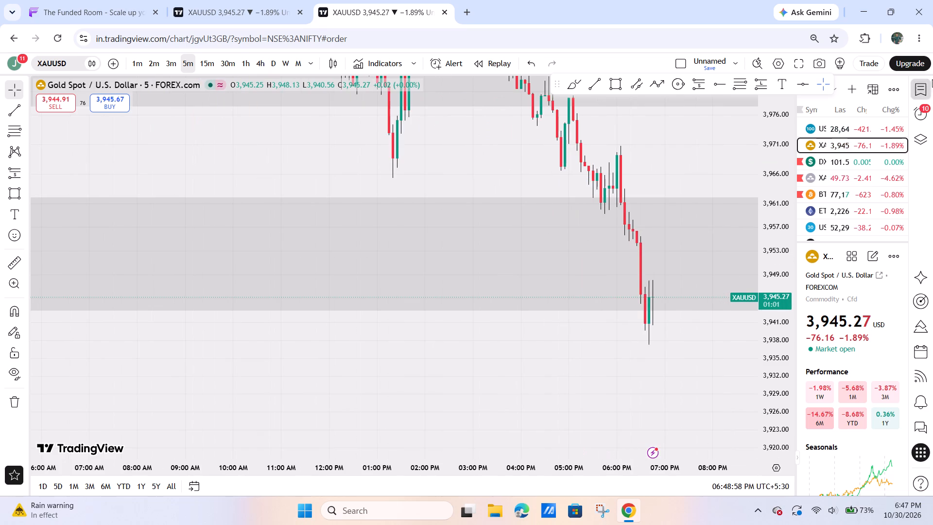
Hide the watchlist to widen the chart.
left_click(927, 96)
Examine XAUUSD around the two lower zones on the 5-minute and 4-hour timeframes.
left_click_drag(881, 139, 877, 186)
left_click_drag(830, 180, 631, 212)
scroll(649, 212, "down", 2)
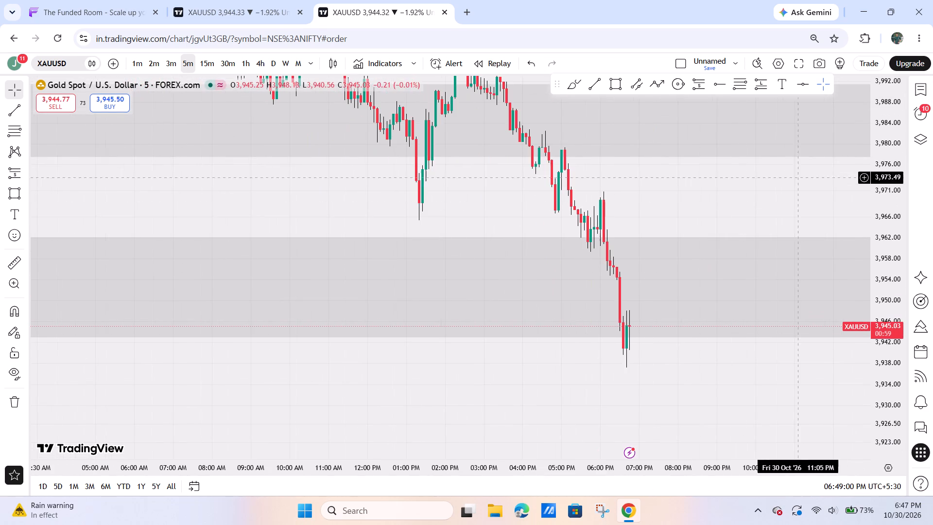
left_click_drag(872, 181, 872, 243)
scroll(407, 379, "down", 5)
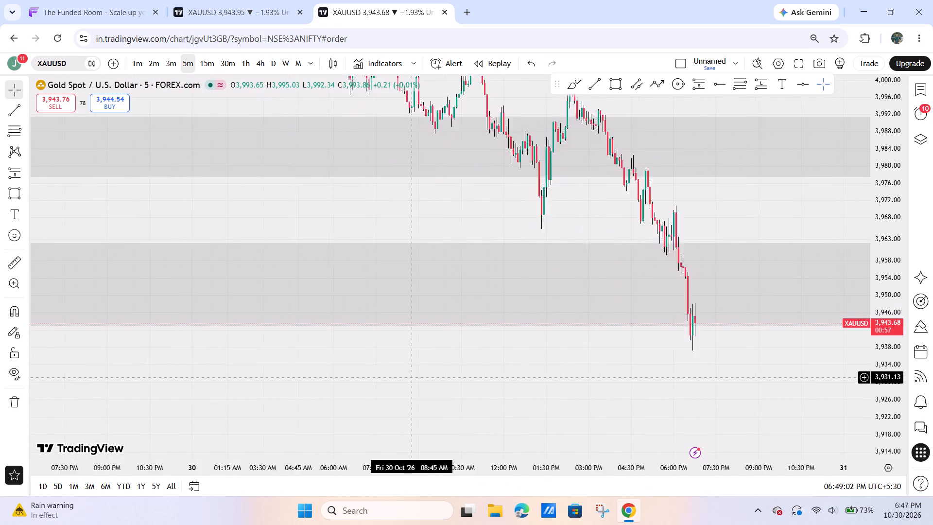
left_click(265, 62)
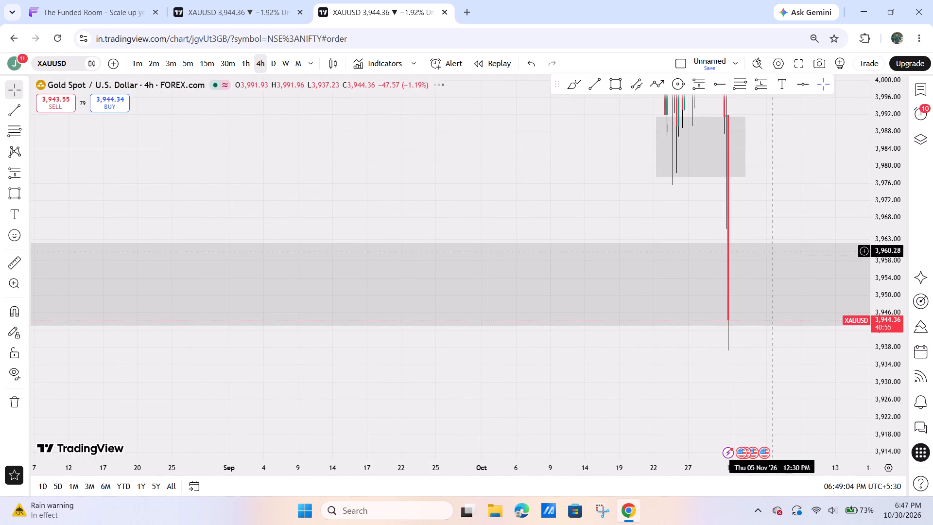
left_click_drag(872, 120, 841, 327)
Switch XAUUSD to the weekly timeframe and examine the long-term rise, the 2026 decline and the price structure below the lower zone.
left_click(289, 67)
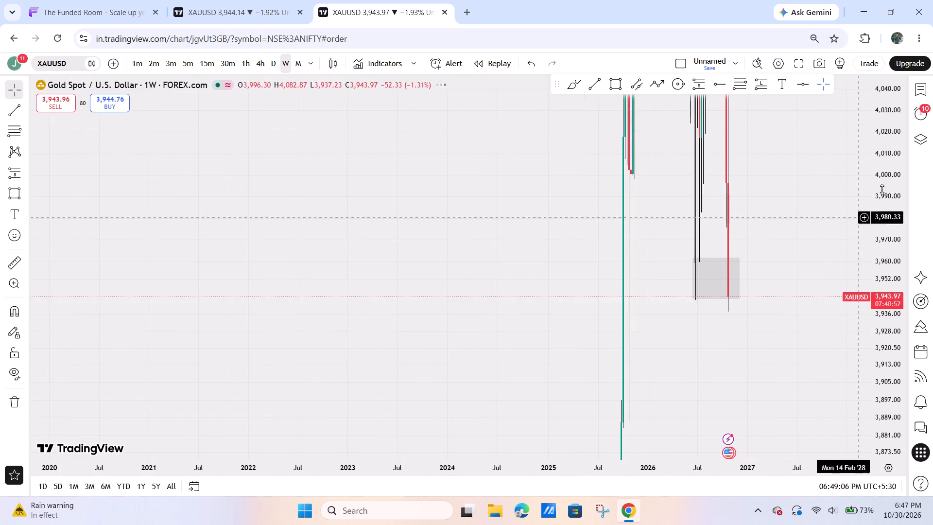
left_click_drag(897, 138, 874, 372)
scroll(835, 347, "up", 11)
left_click_drag(888, 137, 877, 381)
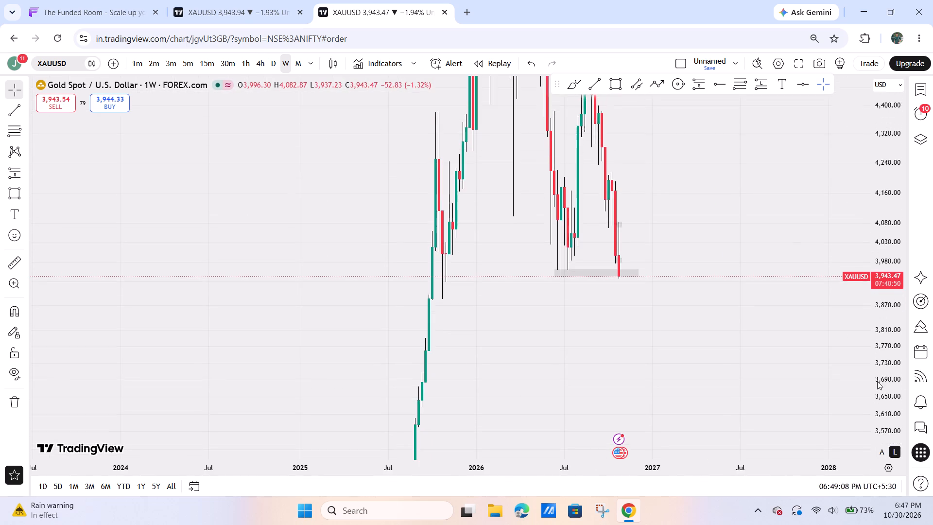
left_click_drag(877, 381, 886, 387)
left_click_drag(742, 360, 851, 425)
scroll(841, 411, "up", 5)
left_click_drag(887, 204, 815, 500)
scroll(652, 417, "down", 5)
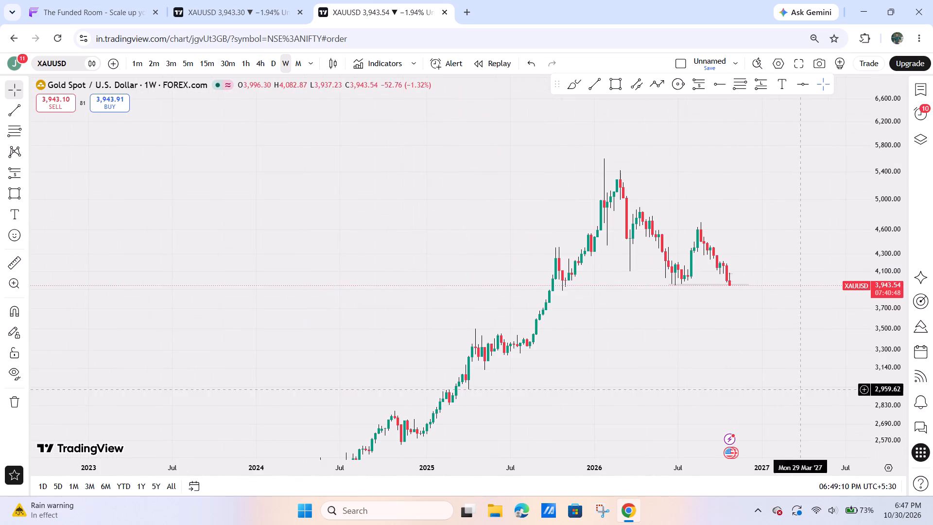
left_click_drag(878, 319, 879, 246)
left_click_drag(822, 333, 736, 300)
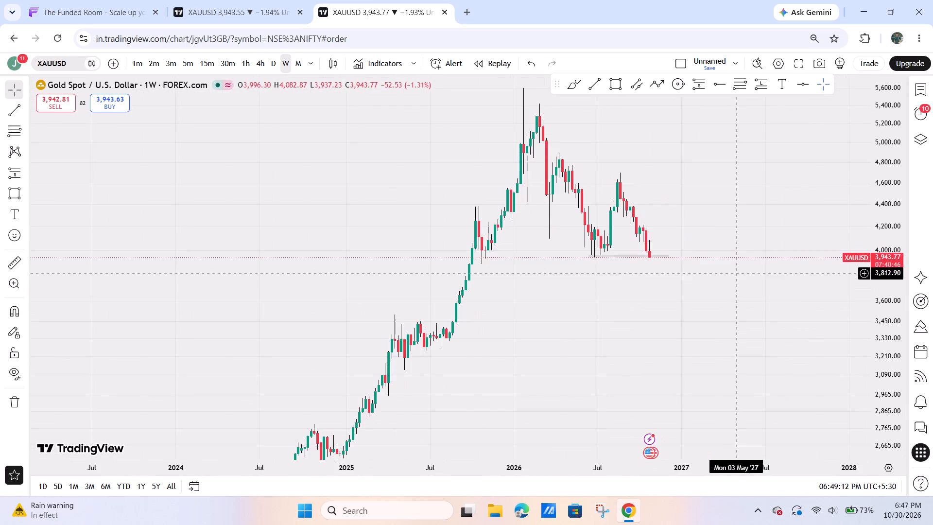
left_click_drag(897, 339, 887, 205)
scroll(761, 364, "up", 3)
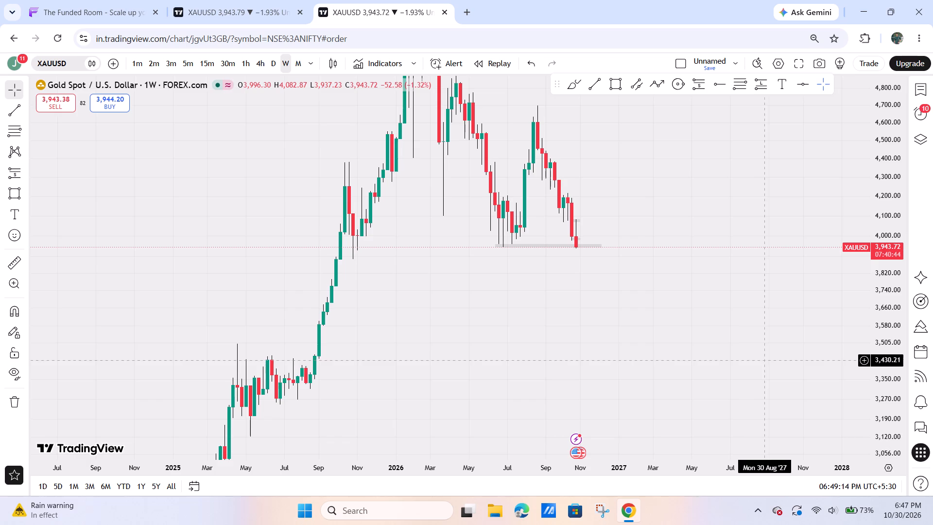
left_click_drag(763, 365, 759, 376)
left_click_drag(913, 328, 911, 280)
left_click_drag(881, 339, 881, 198)
left_click_drag(771, 289, 732, 303)
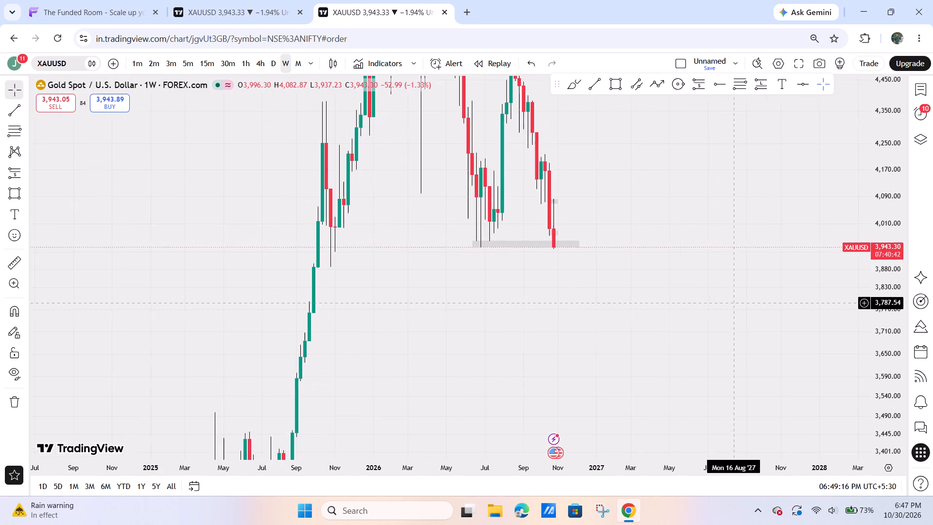
left_click_drag(889, 211, 864, 282)
left_click_drag(619, 314, 646, 255)
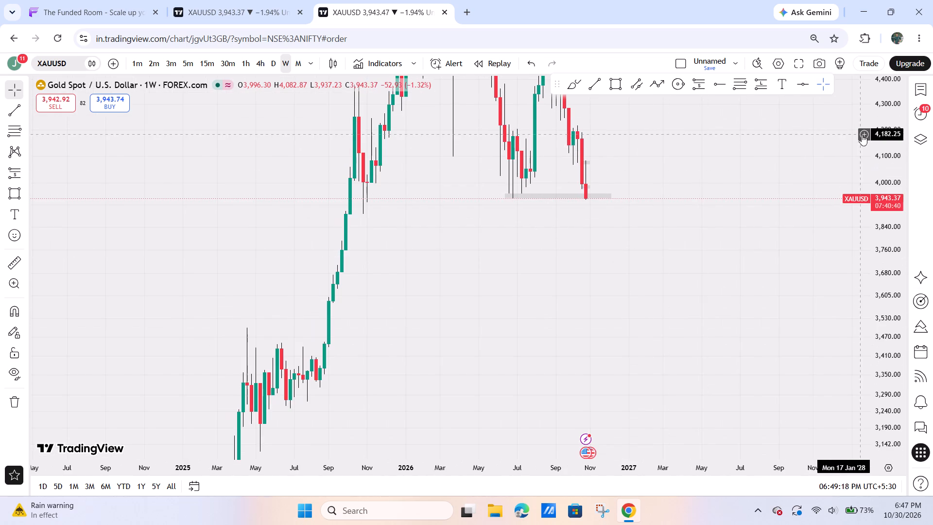
left_click_drag(863, 143, 837, 313)
left_click_drag(823, 303, 819, 165)
scroll(831, 164, "down", 2)
left_click_drag(880, 157, 809, 386)
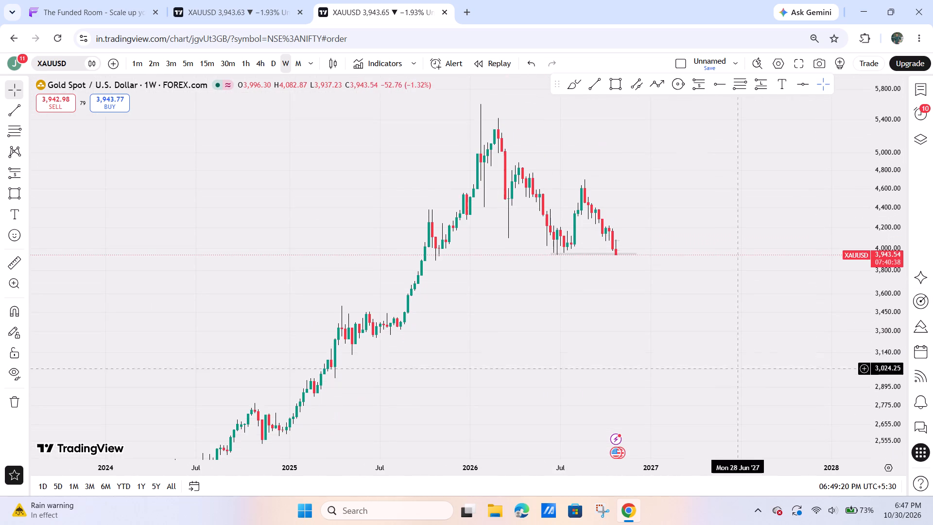
Draw a horizontal trend line on weekly XAUUSD at about 3,252, from 12 May 2025 to about 4 October 2027.
left_click(602, 90)
left_click_drag(352, 337, 356, 337)
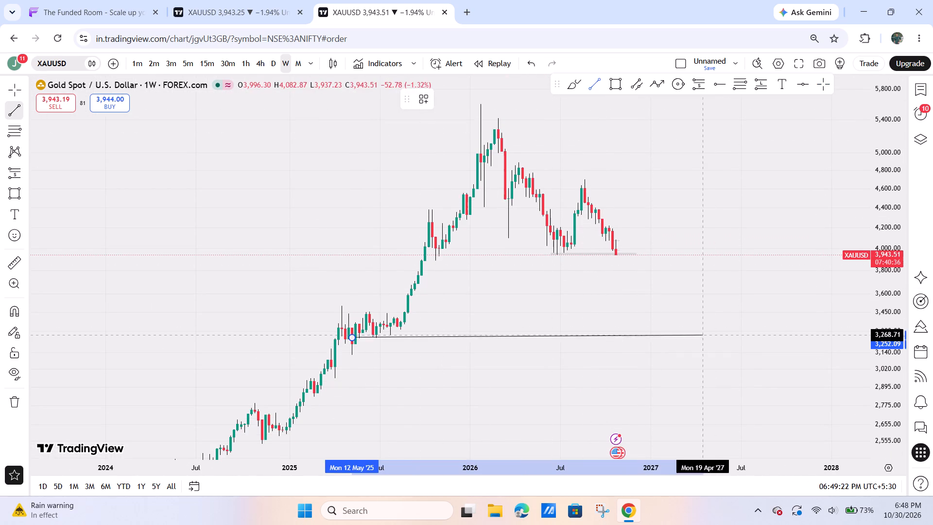
left_click(786, 337)
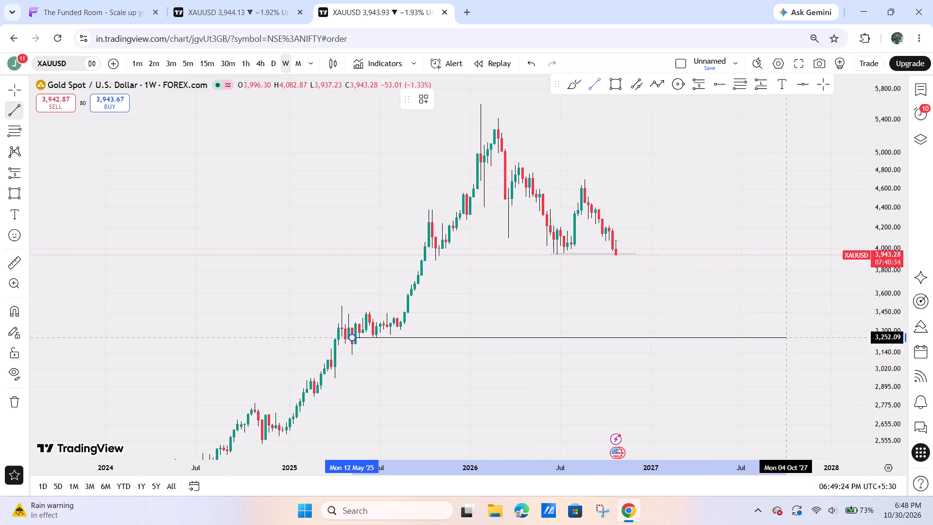
Examine the weekly XAUUSD candles between the new support line and the lower zone.
left_click_drag(748, 286, 692, 275)
left_click_drag(622, 280, 730, 299)
left_click_drag(864, 369, 879, 312)
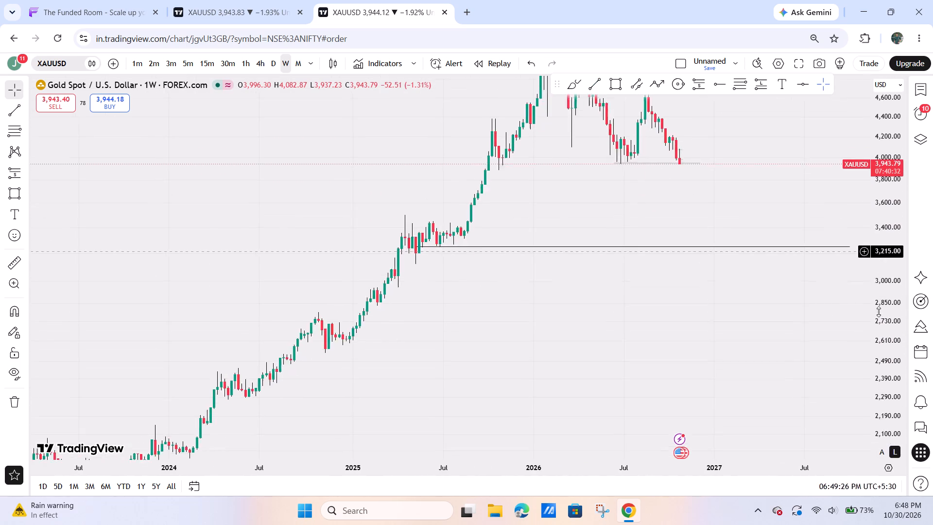
left_click_drag(879, 312, 878, 345)
left_click_drag(862, 300, 874, 346)
left_click_drag(908, 374, 881, 189)
scroll(869, 357, "up", 3)
left_click_drag(895, 357, 866, 172)
scroll(757, 277, "up", 6)
Search Google for "gold rate" in a new browser tab.
left_click(472, 13)
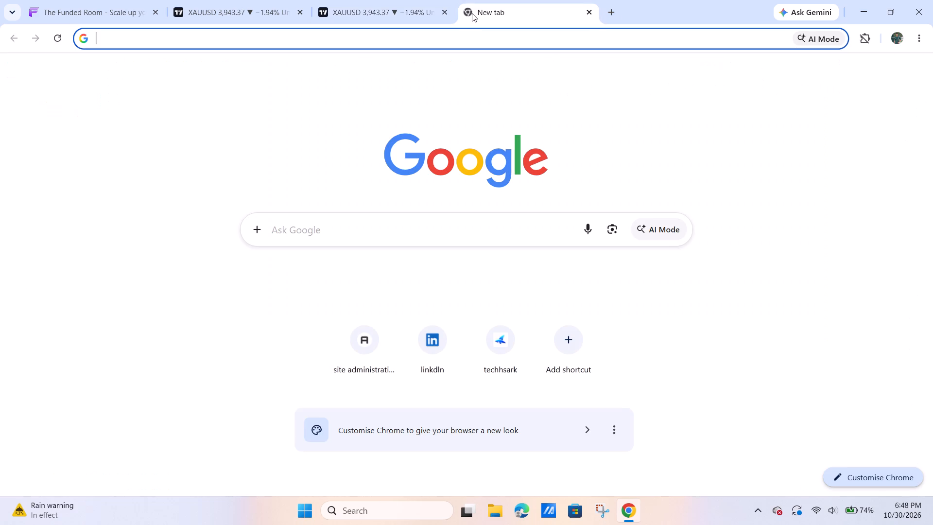
type("gold rate")
key("space")
key("4")
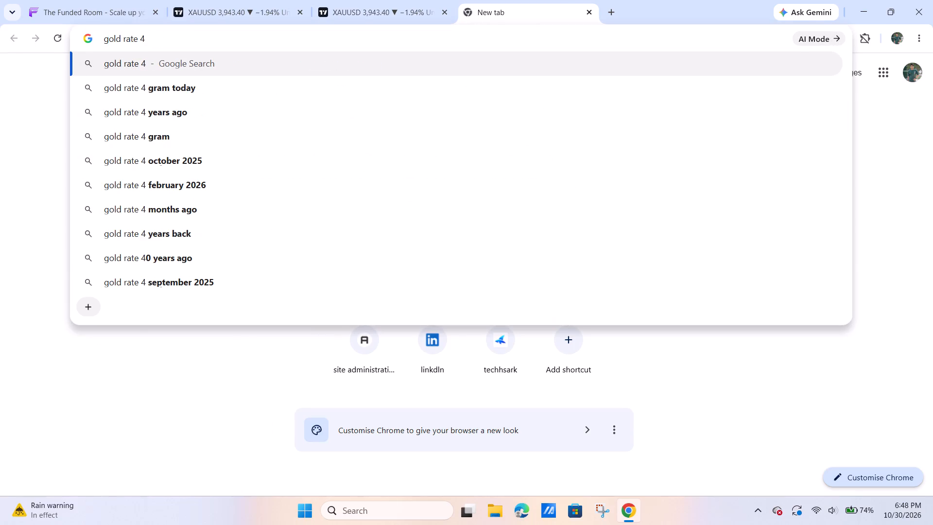
key("BackSpace")
key("Return")
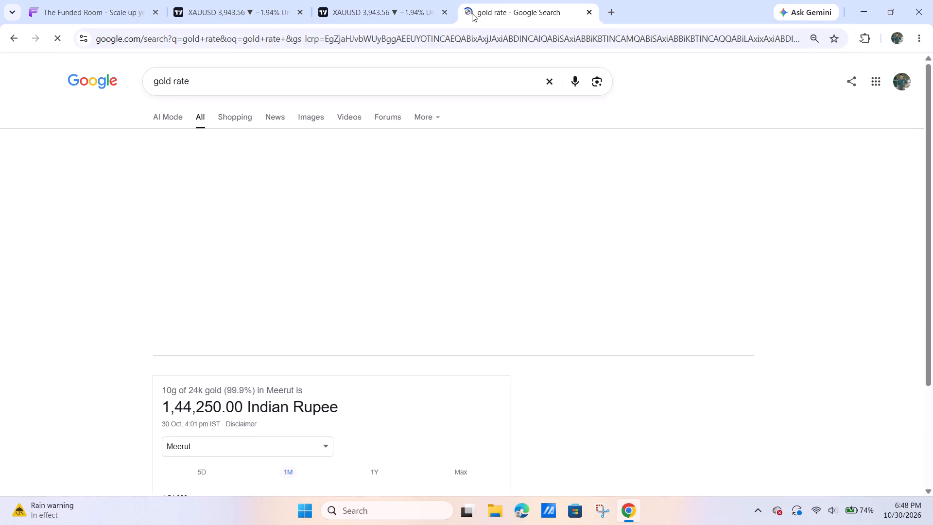
Read the 24k gold price in rupees, its one-month chart's peak and latest points, and the gold rate overview.
scroll(341, 302, "down", 2)
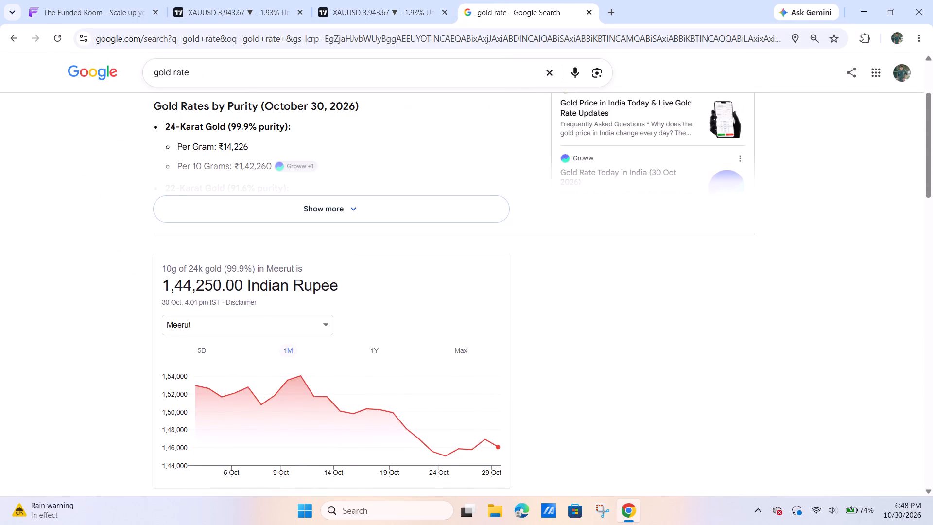
left_click_drag(346, 288, 149, 292)
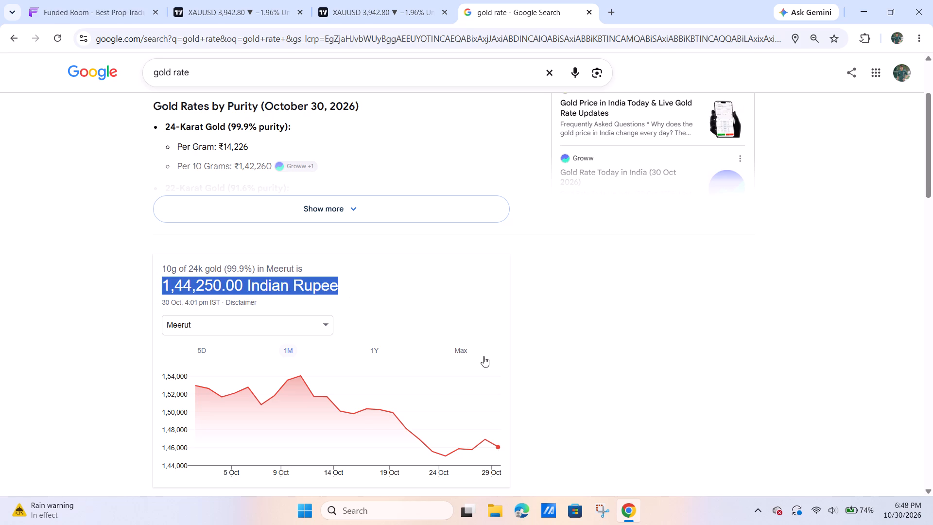
left_click(566, 392)
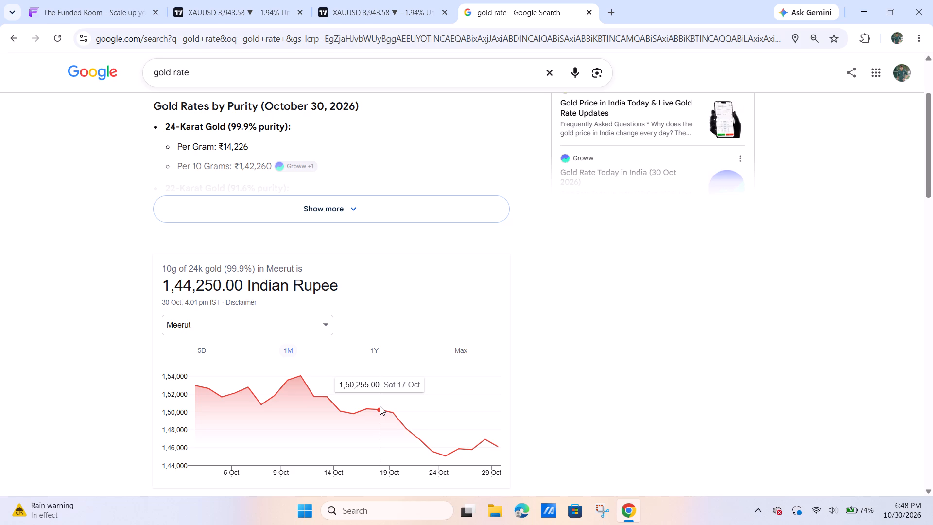
left_click(299, 368)
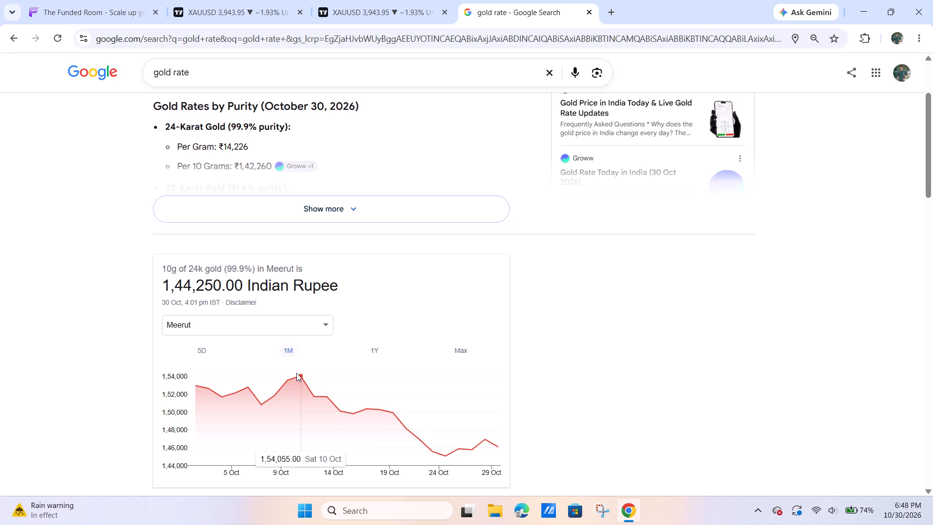
left_click(296, 373)
left_click(497, 453)
left_click(655, 428)
scroll(420, 327, "up", 7)
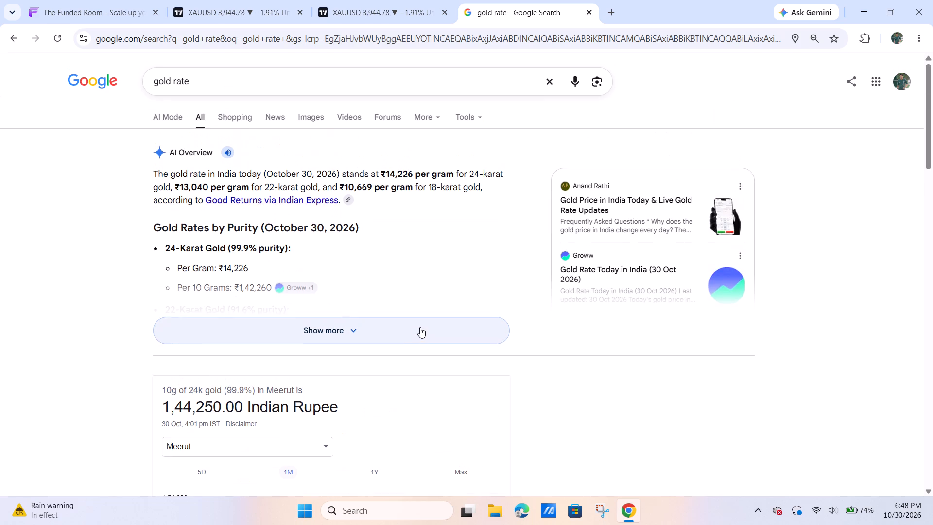
scroll(424, 359, "up", 4)
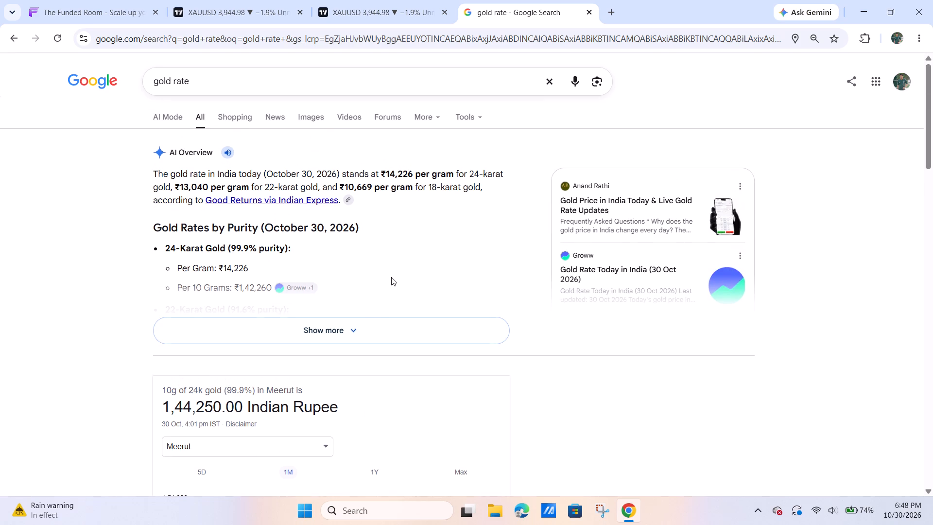
scroll(363, 305, "down", 6)
scroll(370, 314, "up", 3)
On the weekly XAUUSD chart tab, extend the grey support zone back to 13 October 2025 and widen it to about 3,912–3,973.
left_click_drag(365, 0, 364, 0)
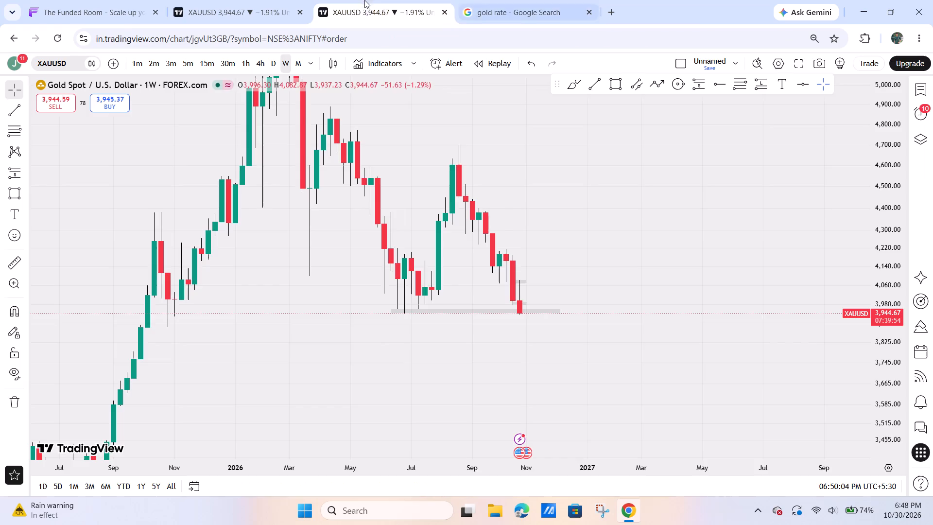
left_click_drag(364, 0, 365, 6)
left_click_drag(547, 267, 714, 260)
left_click_drag(480, 401, 451, 377)
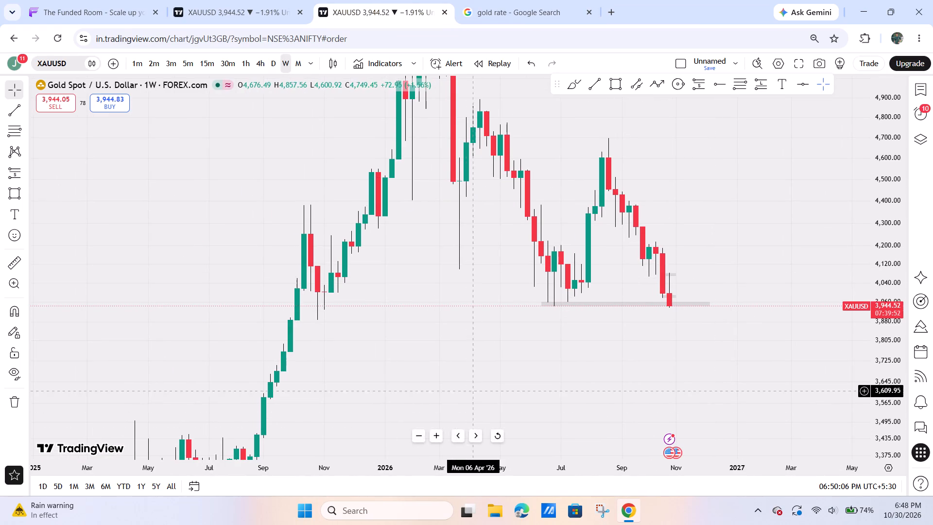
left_click_drag(451, 377, 423, 370)
left_click_drag(497, 280, 256, 278)
left_click_drag(462, 281, 462, 289)
left_click_drag(461, 283, 463, 279)
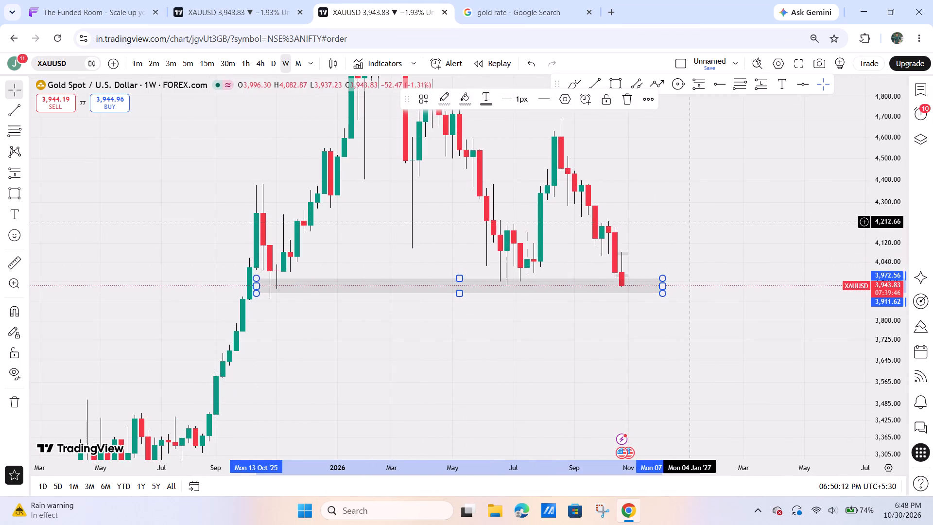
left_click(692, 222)
Switch XAUUSD to the daily timeframe and examine the candles from June to November around the widened support zone.
left_click_drag(693, 223, 670, 315)
left_click(269, 54)
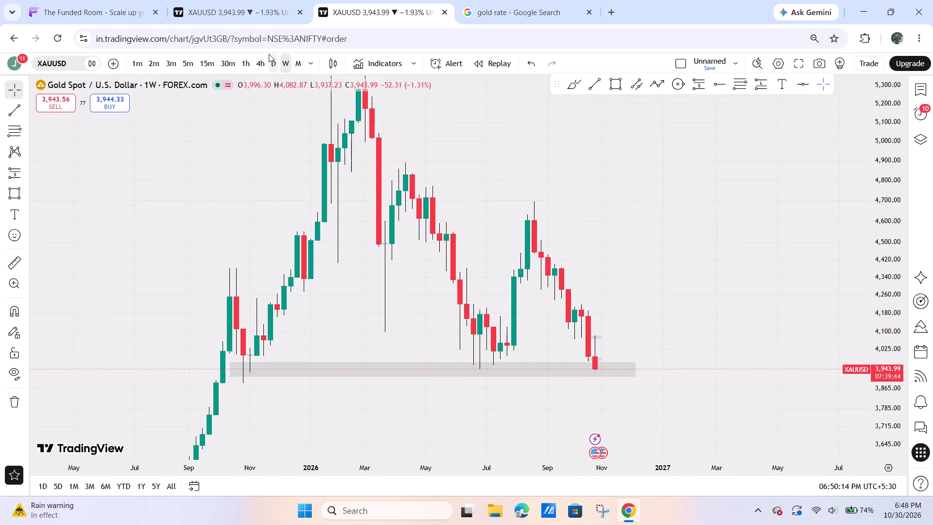
scroll(707, 287, "down", 5)
left_click_drag(887, 367, 872, 278)
left_click_drag(811, 315, 762, 148)
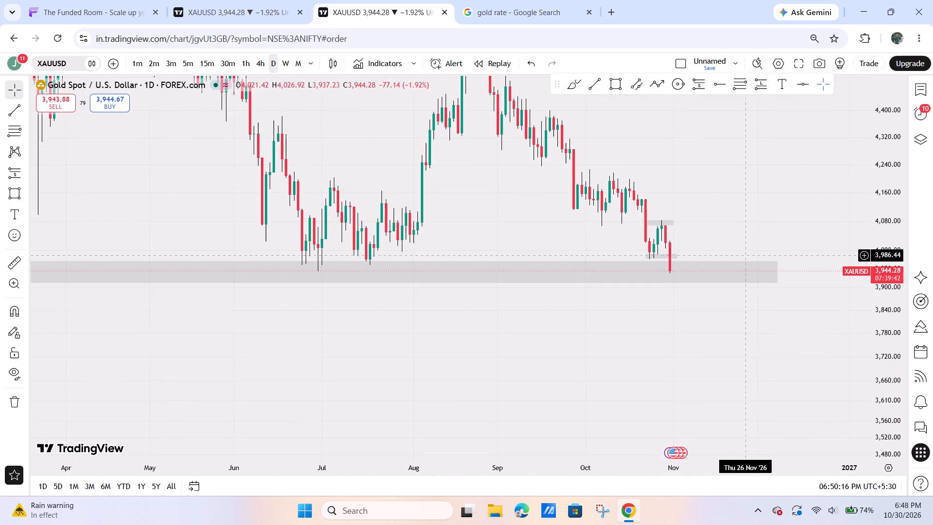
scroll(664, 306, "up", 1)
left_click_drag(639, 336, 622, 383)
left_click_drag(713, 203, 747, 244)
left_click_drag(884, 223, 873, 261)
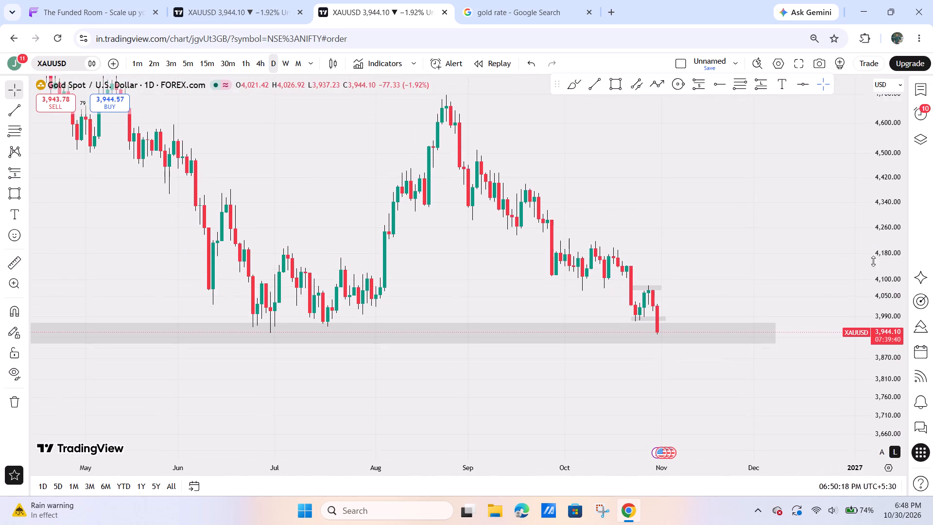
left_click_drag(873, 261, 861, 280)
left_click_drag(726, 259, 846, 274)
scroll(773, 257, "up", 2)
left_click_drag(769, 249, 715, 249)
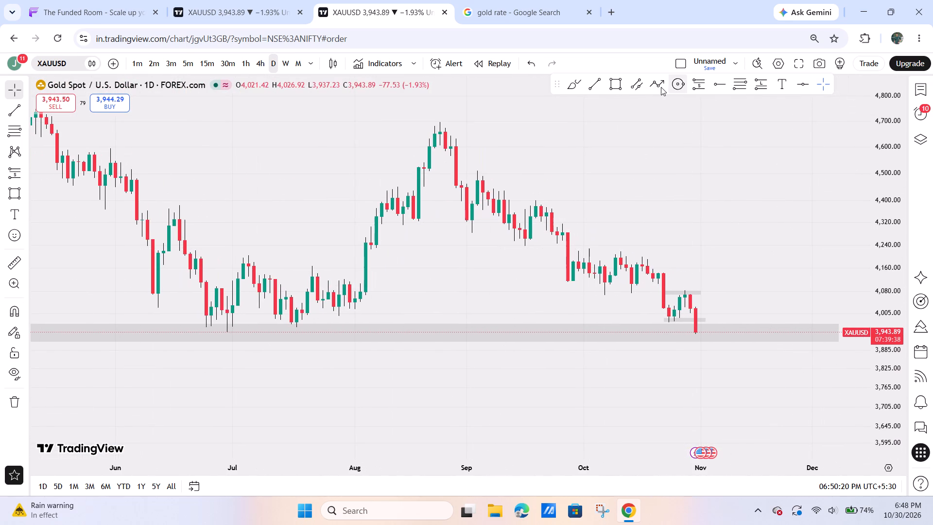
left_click_drag(660, 192, 633, 187)
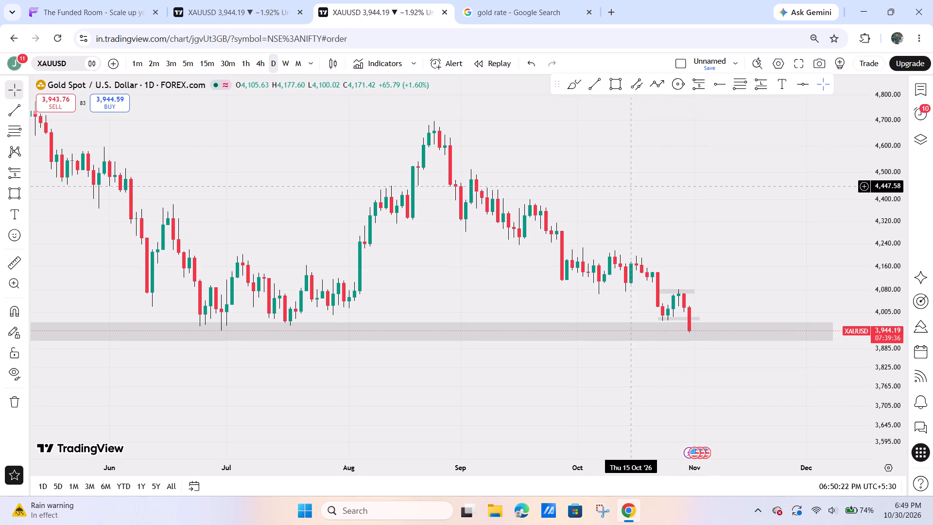